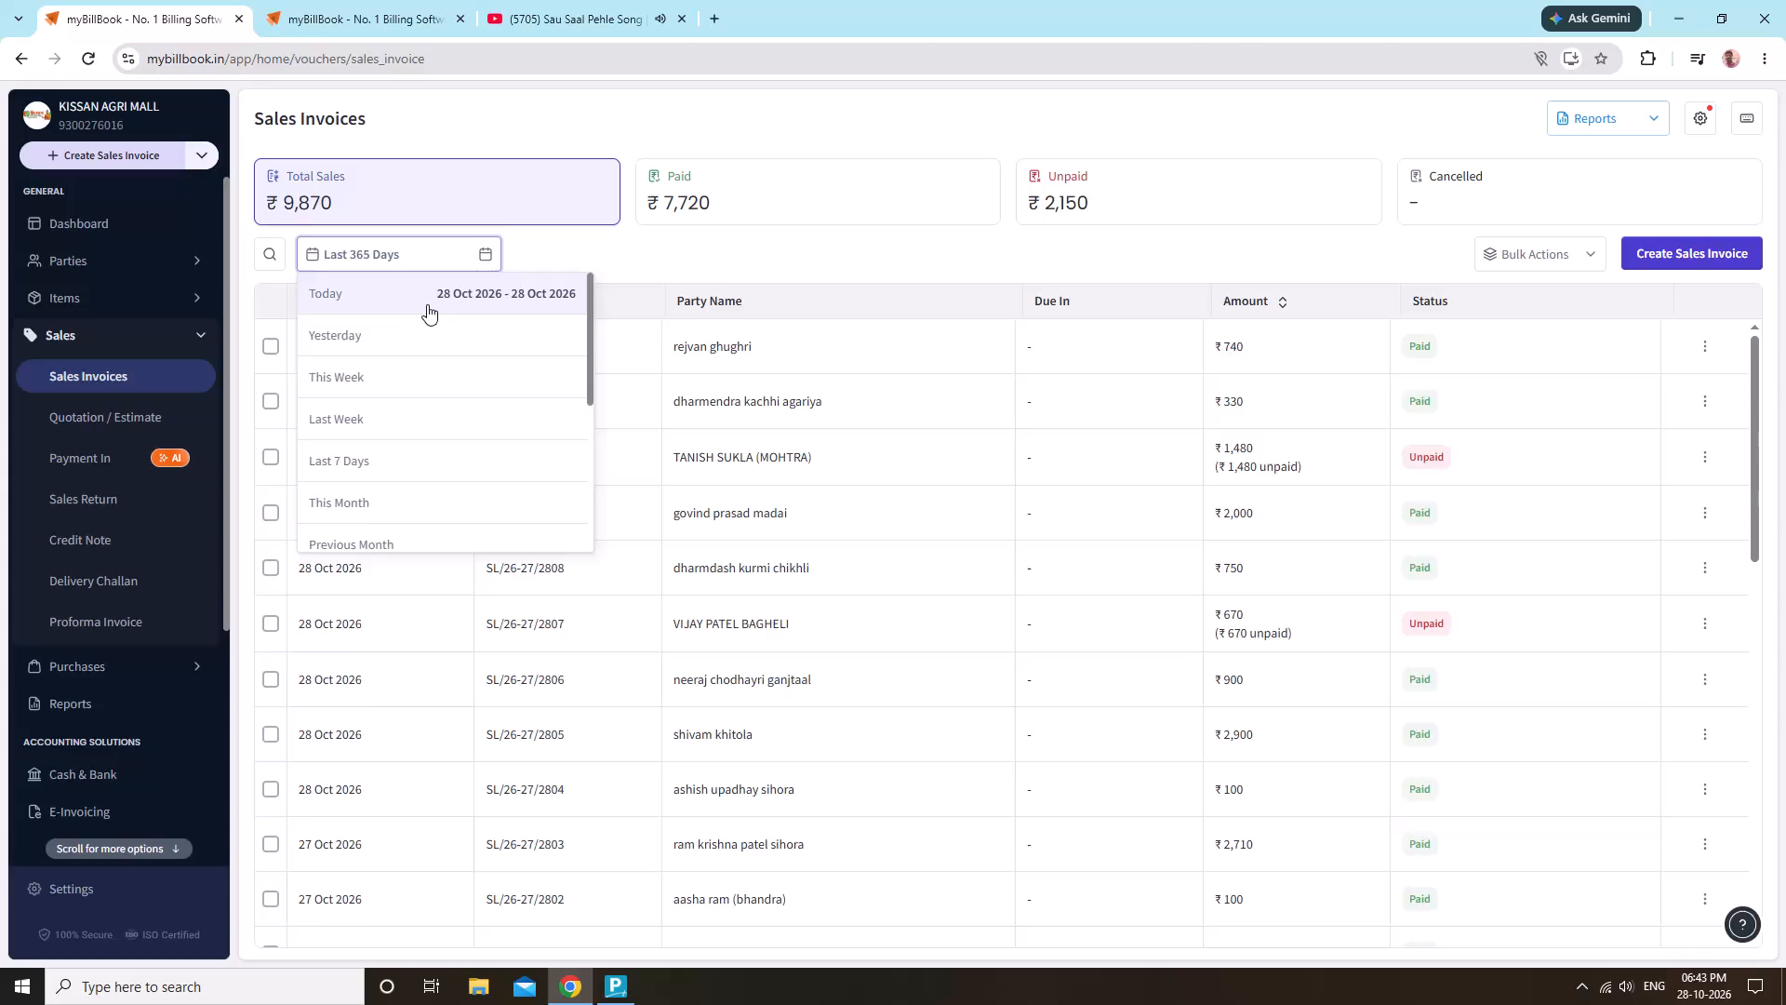
Filter the sales invoices list to show only today's invoices, dated 28 Oct 2026.
left_click(428, 302)
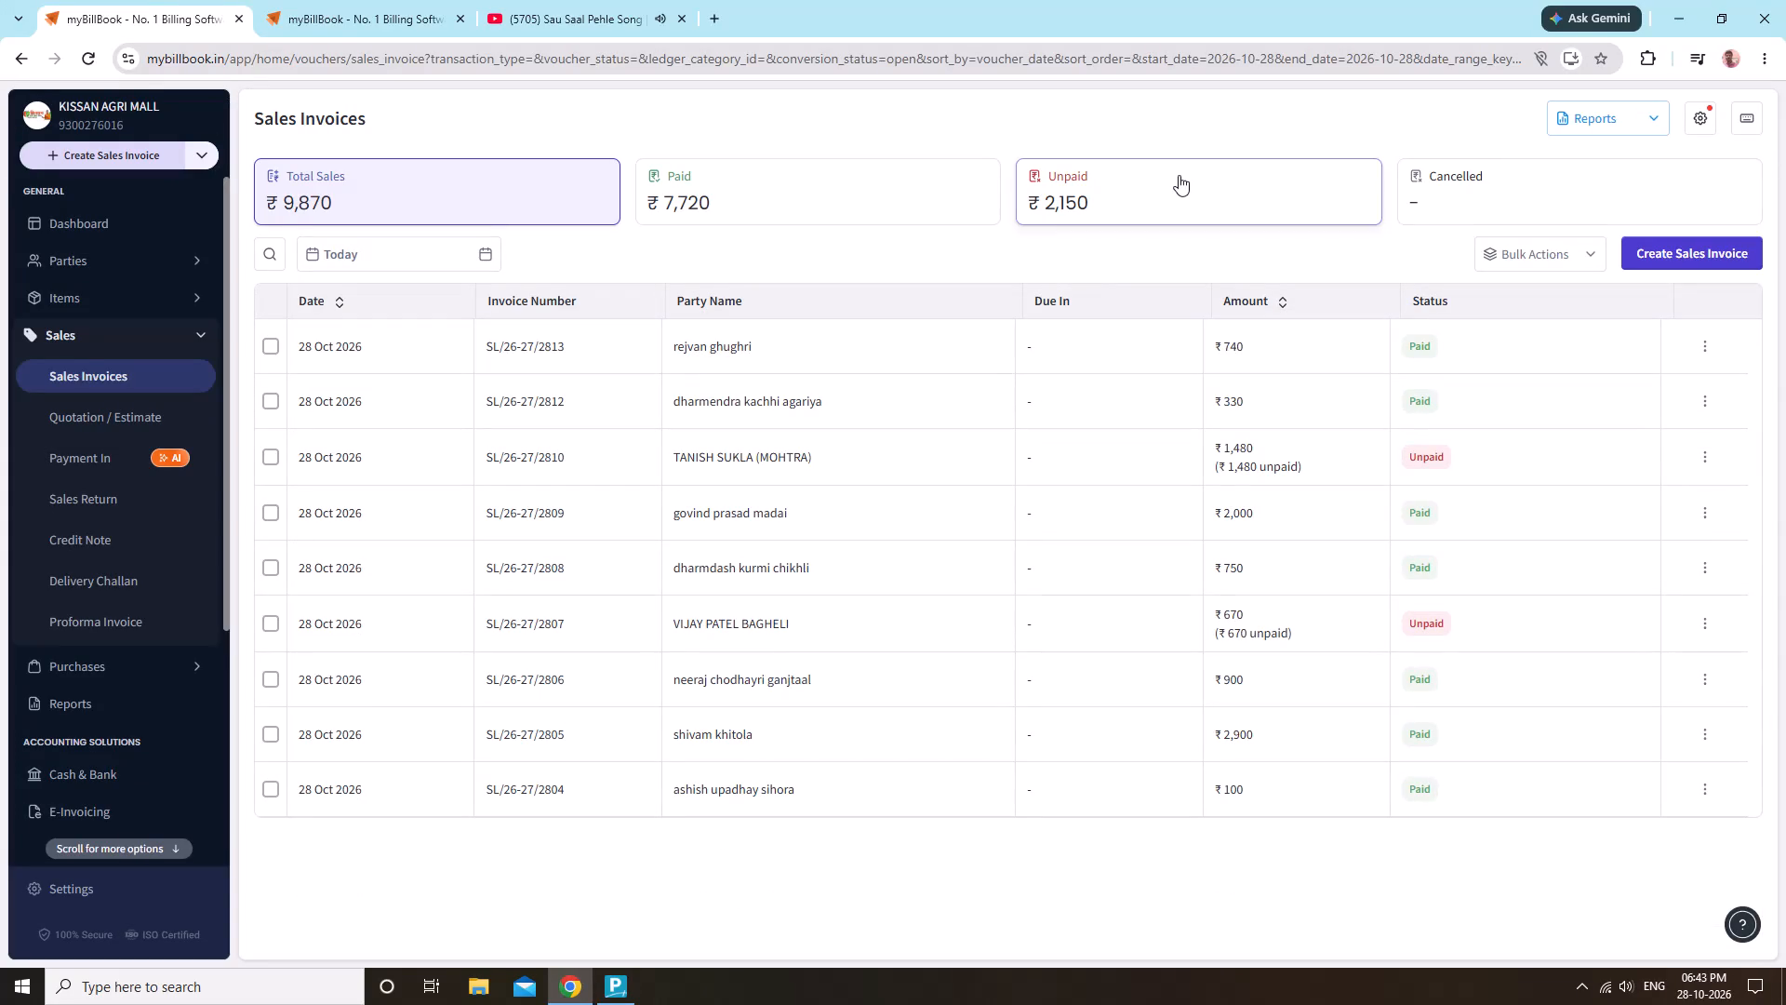
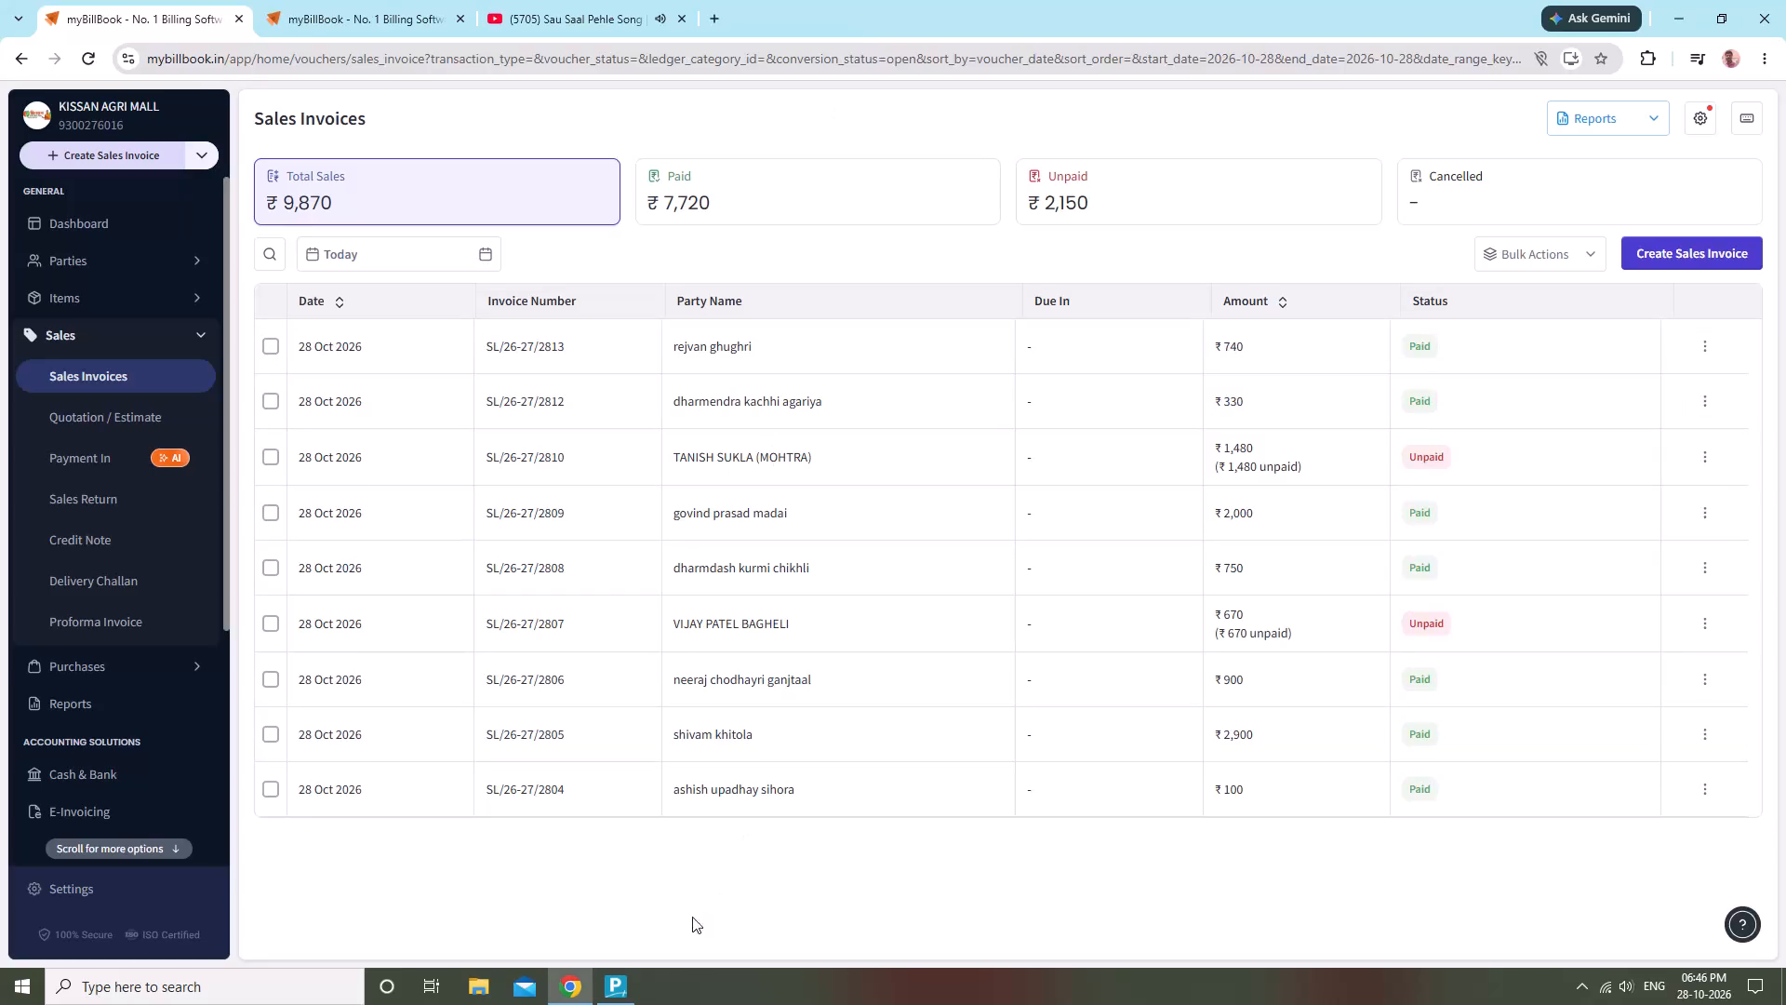
Switch to TallyPrime and leave the Account Books.
left_click(636, 994)
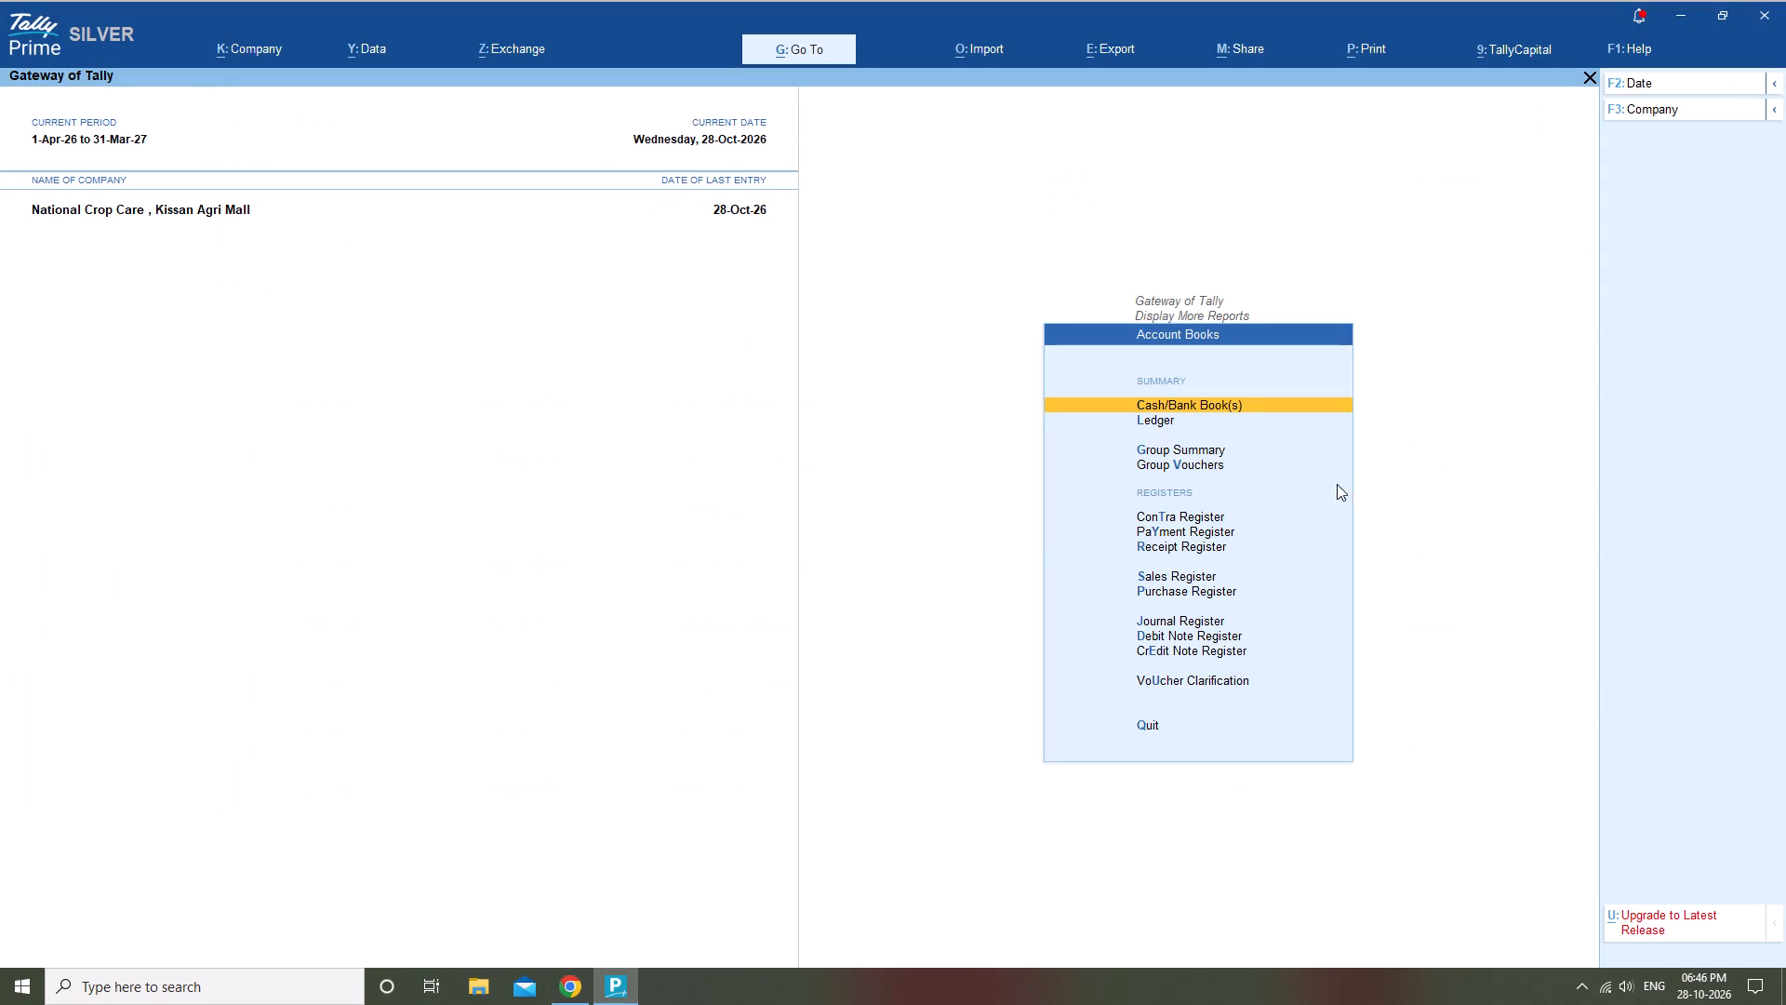
key("Escape")
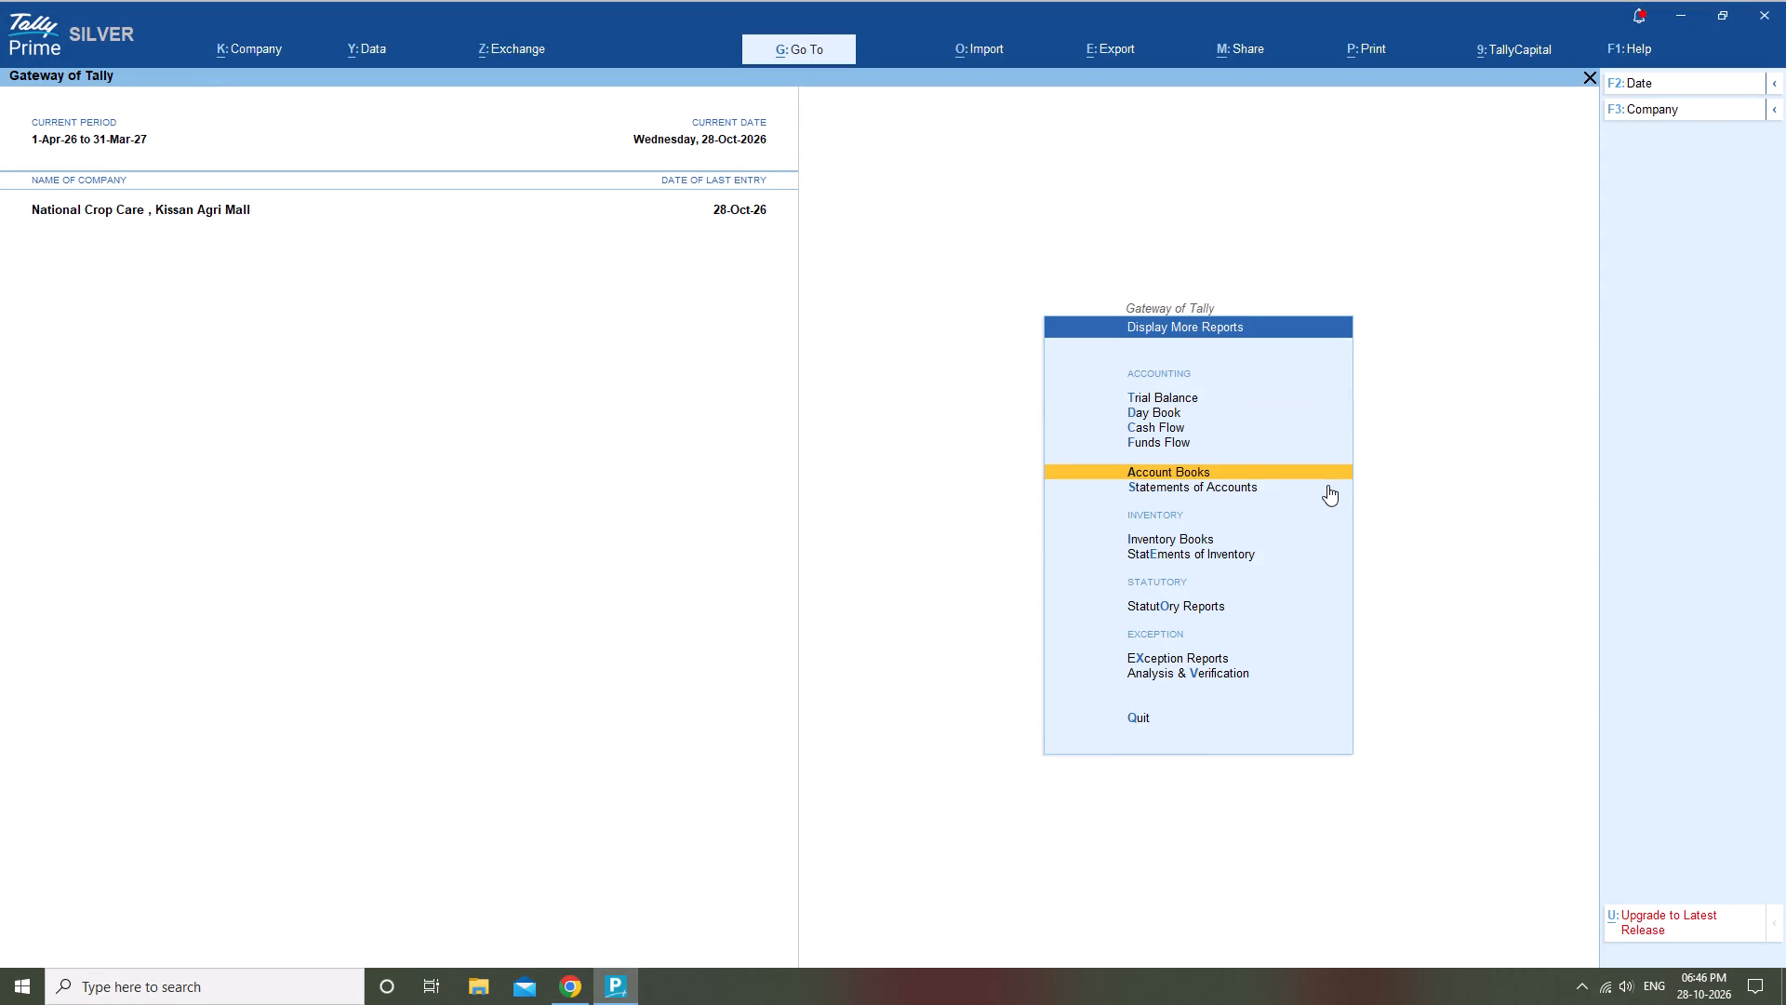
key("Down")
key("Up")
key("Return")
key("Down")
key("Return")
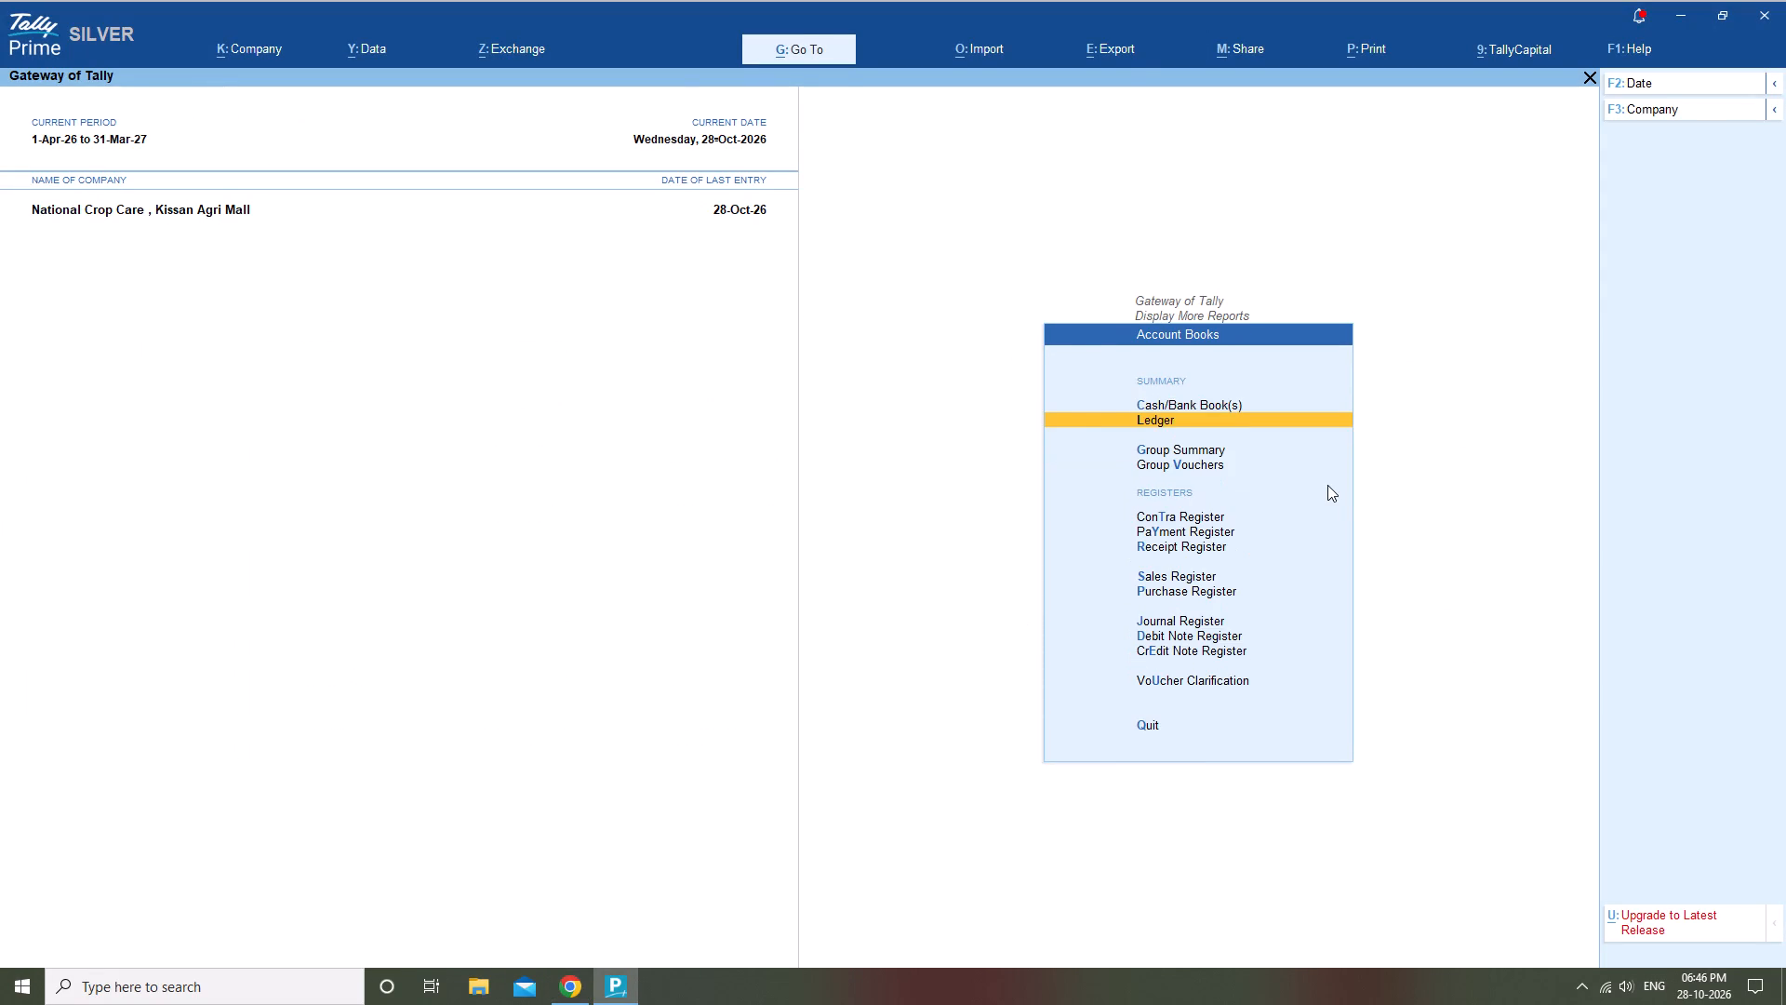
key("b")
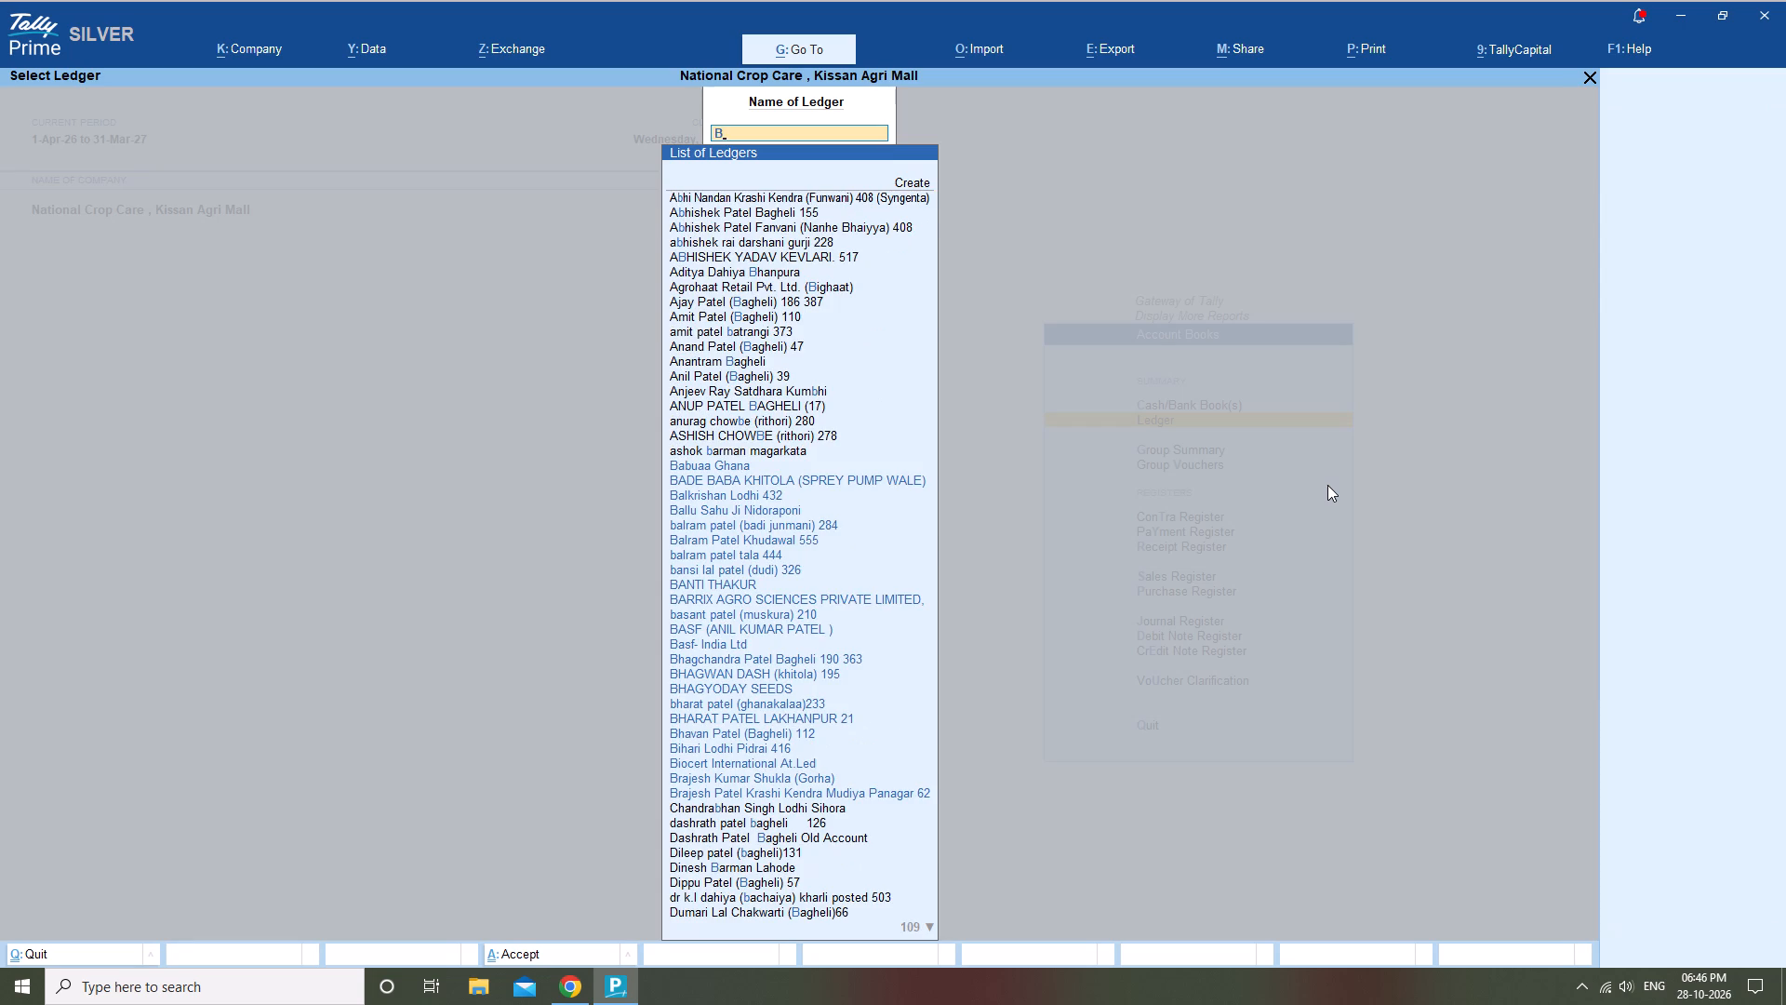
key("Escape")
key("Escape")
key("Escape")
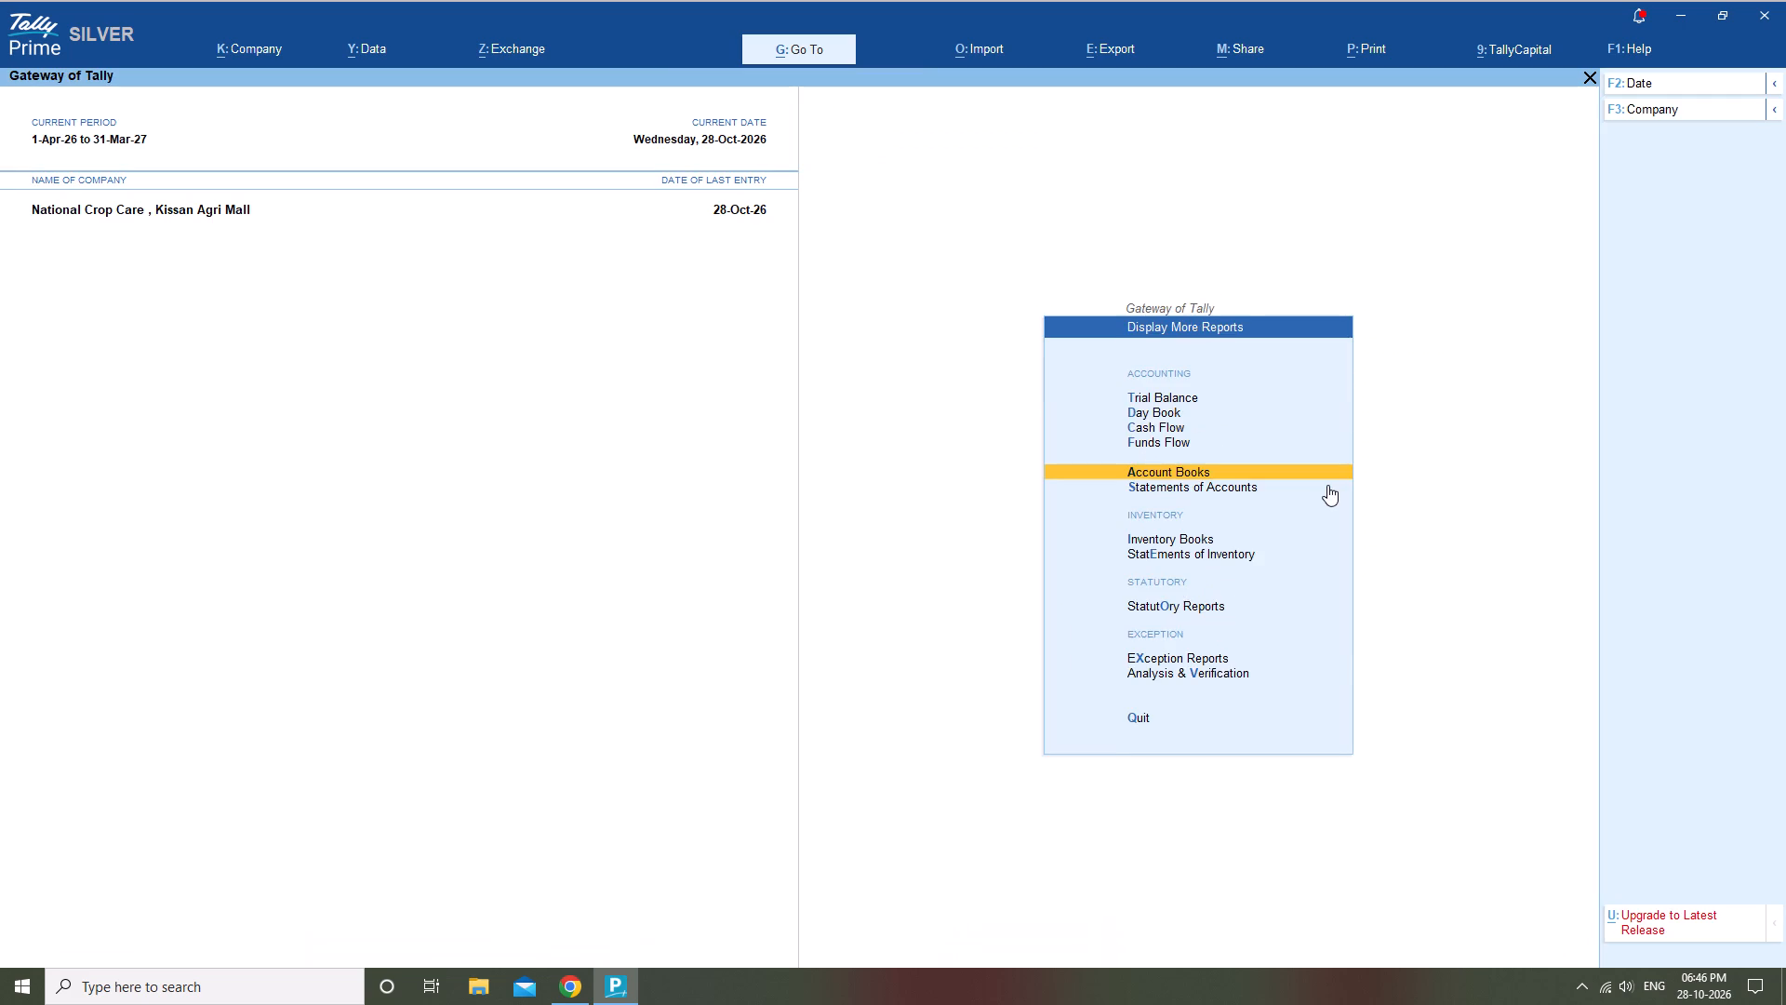
Start a purchase voucher with supplier invoice number 123 and supplier invoice date 28-Oct-26.
key("Escape")
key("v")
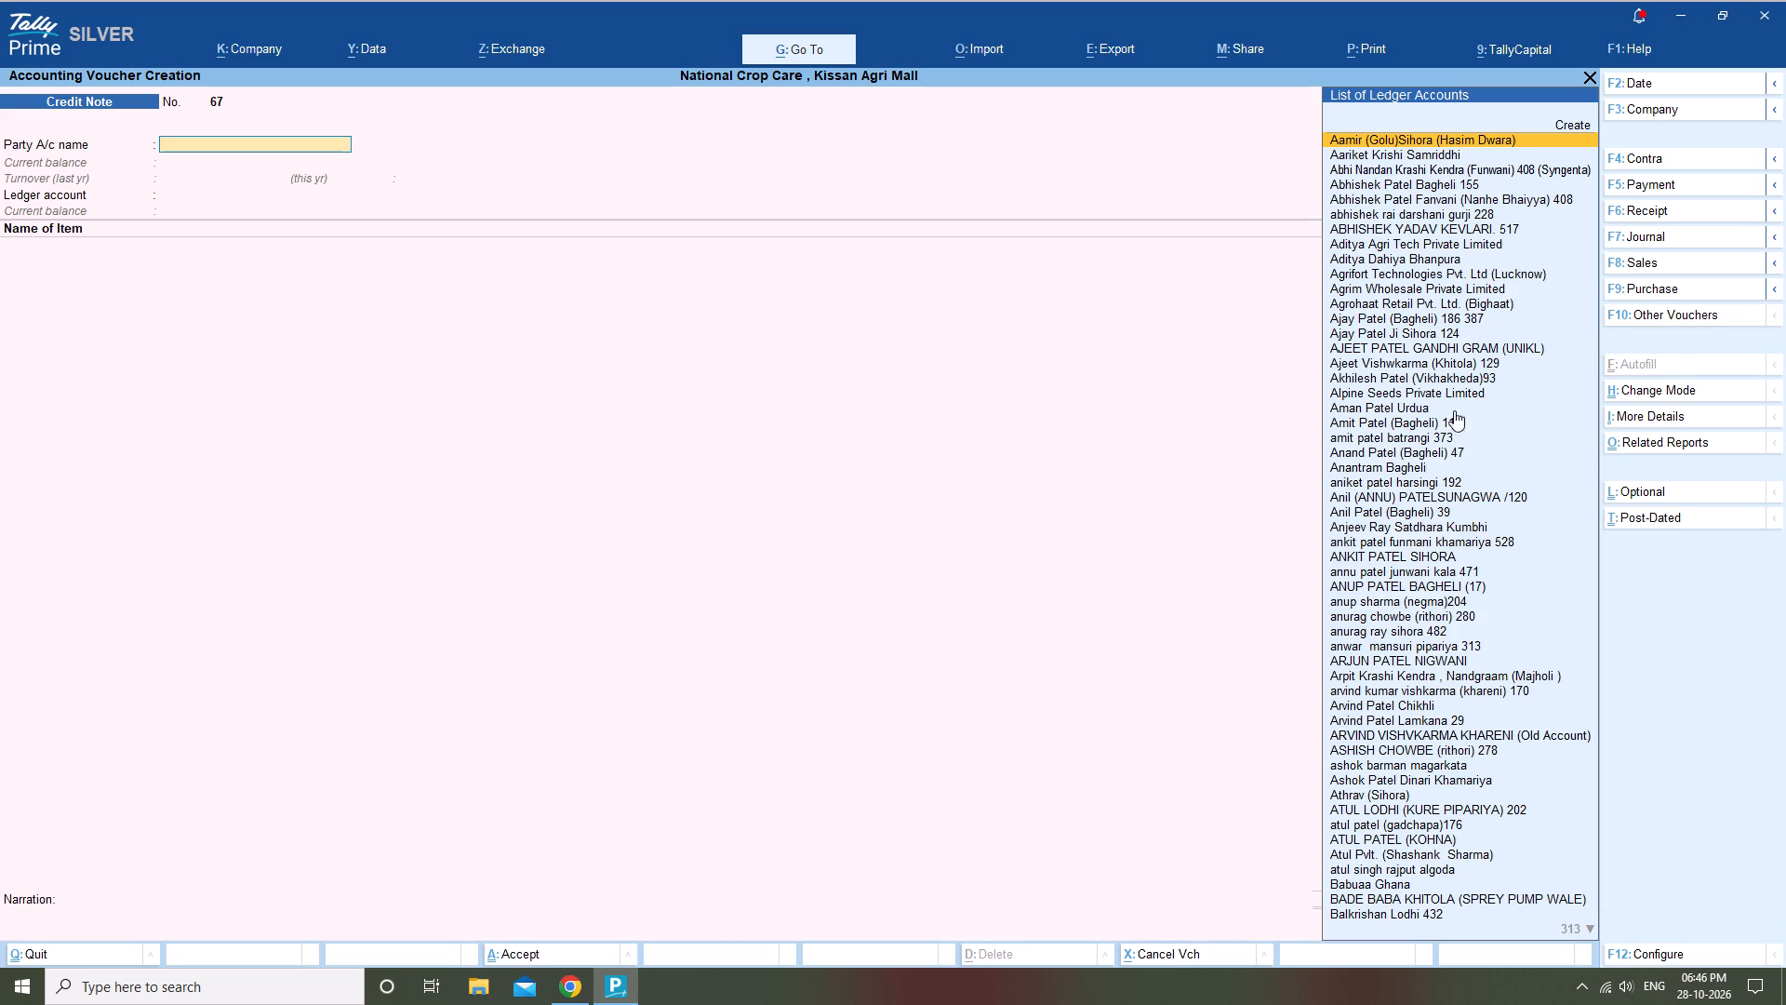
left_click(1647, 287)
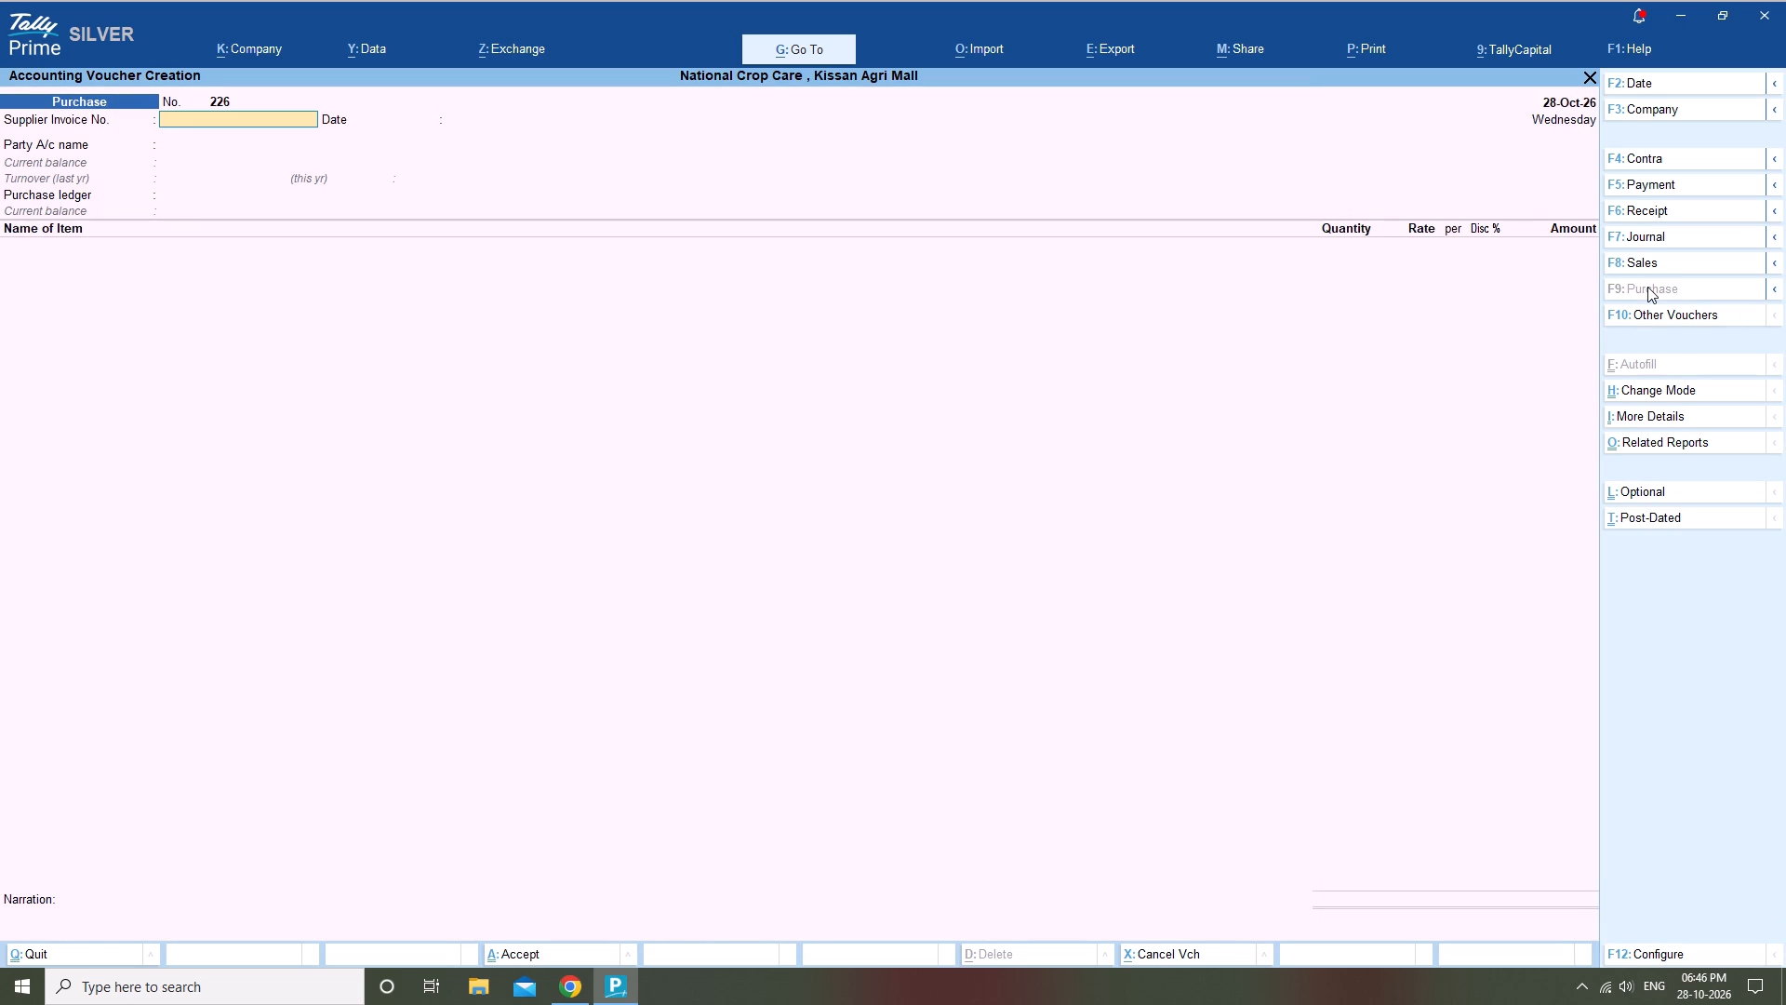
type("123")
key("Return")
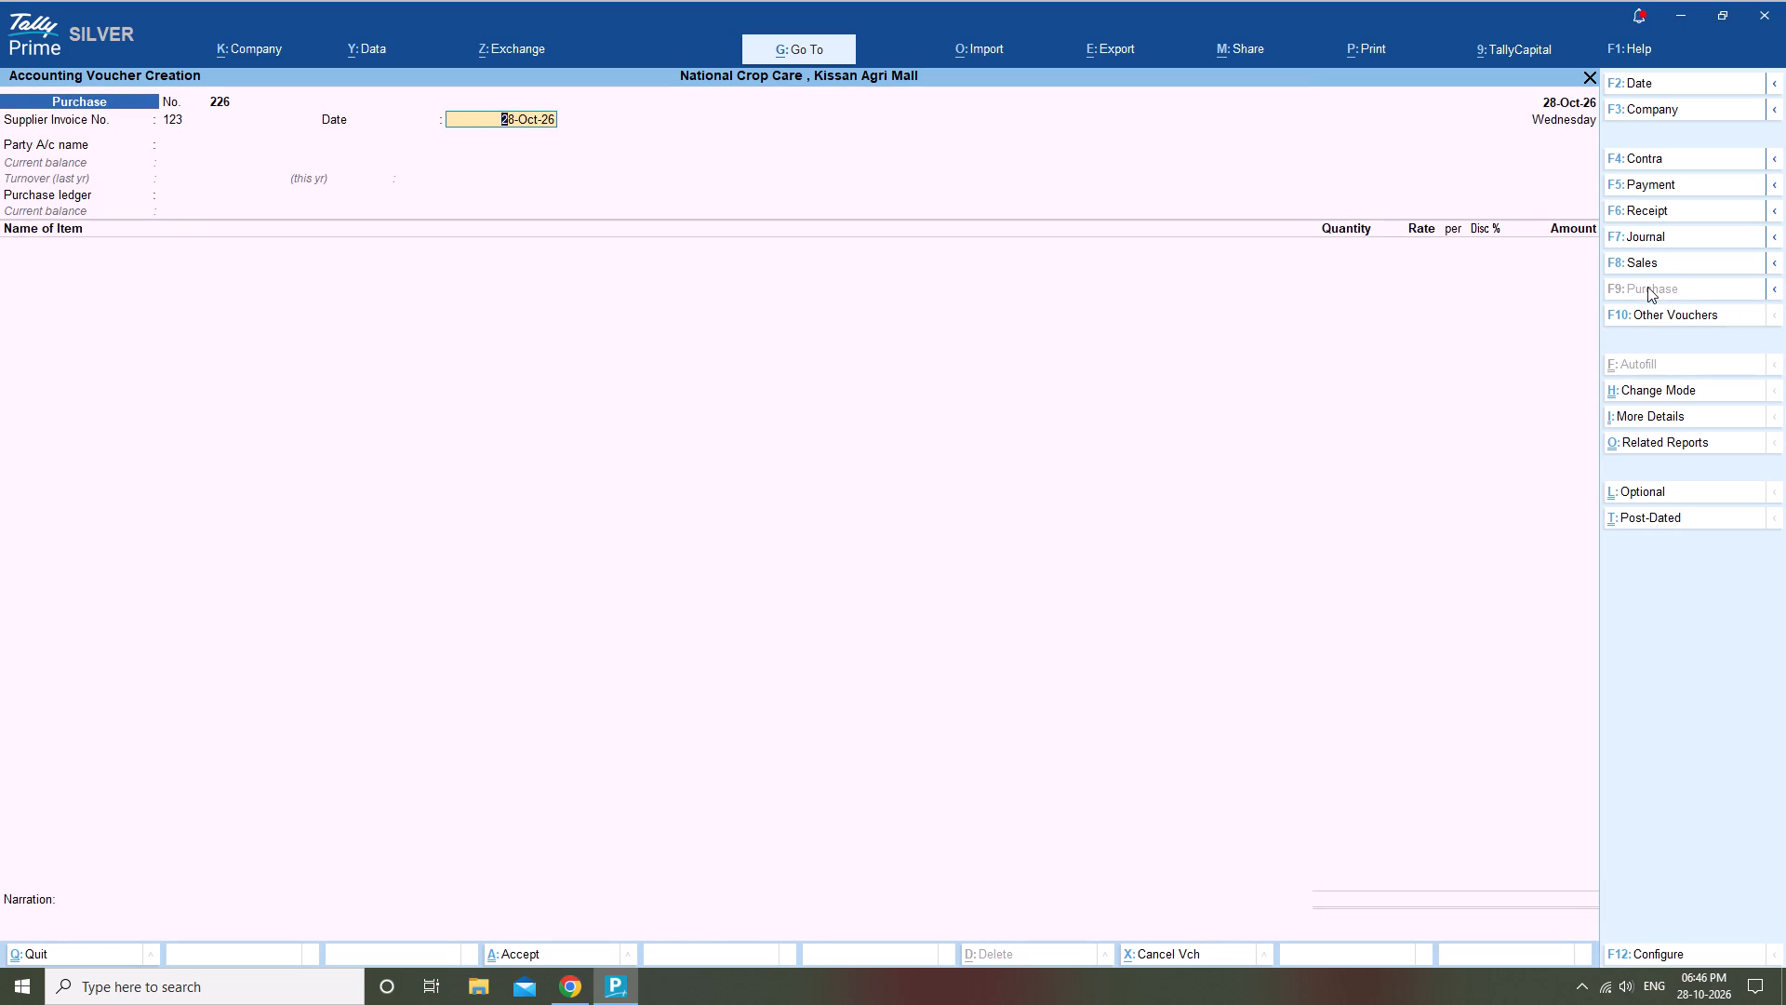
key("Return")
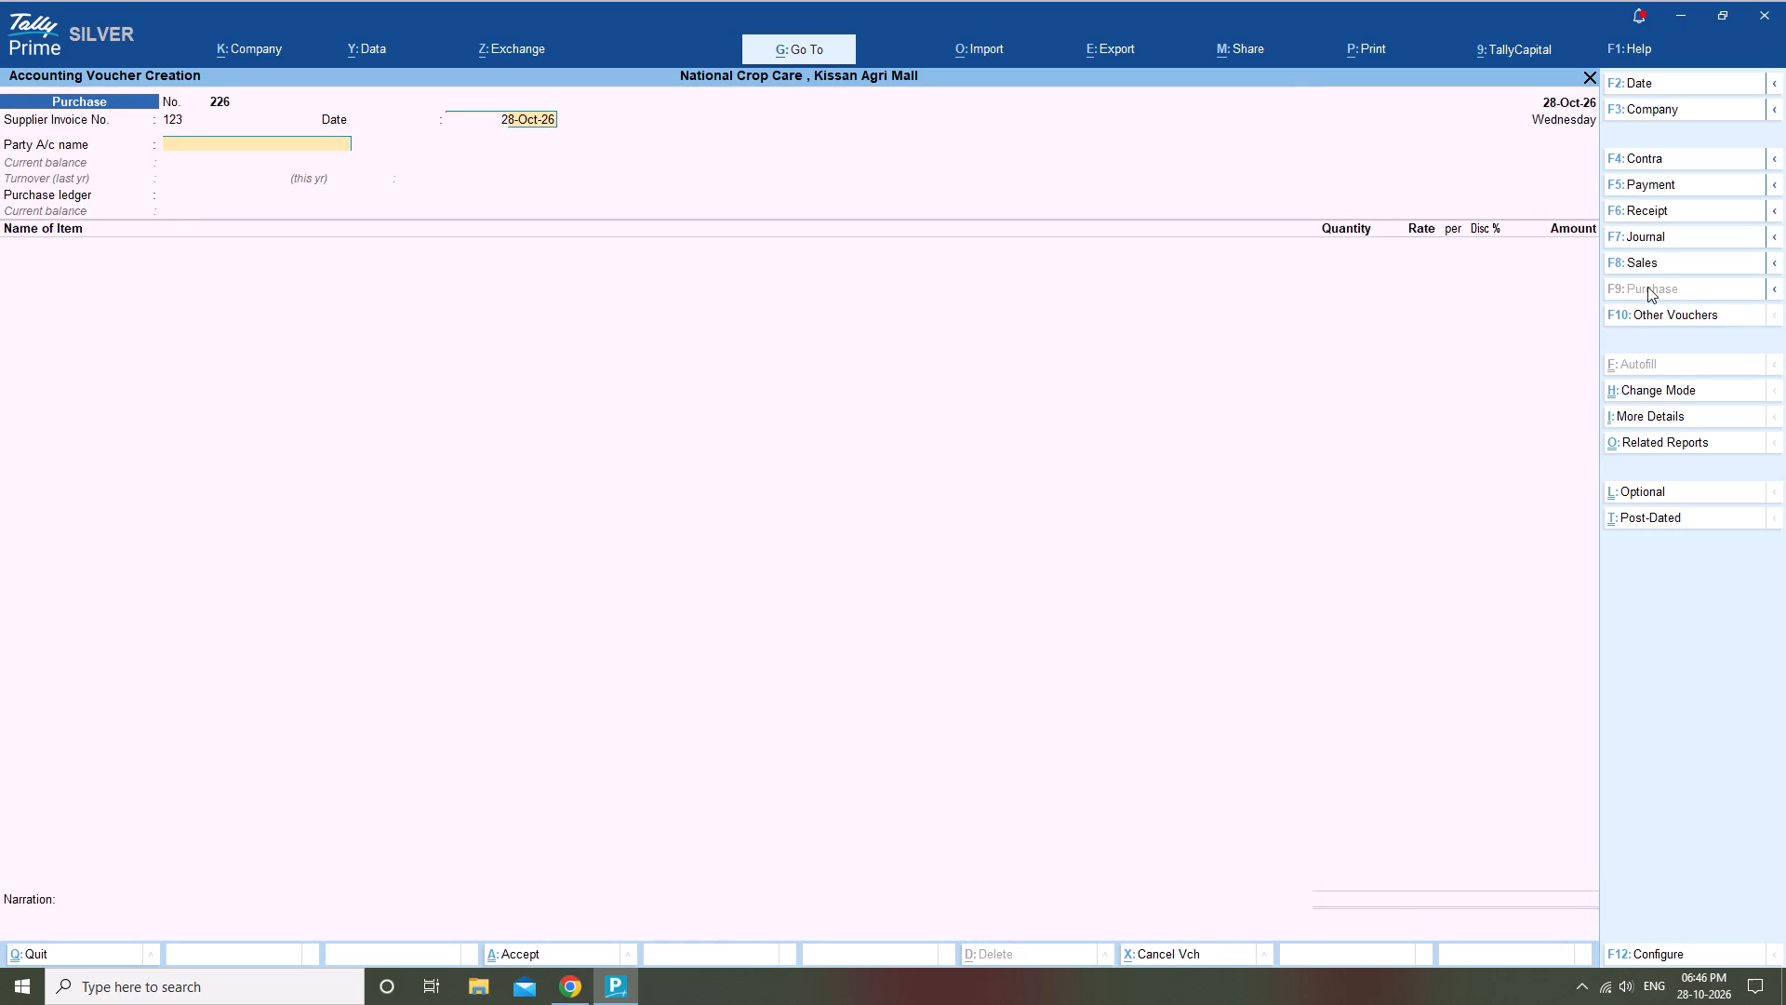
Start a new ledger for the voucher's party account, named New Kisan Seeds & Agritech (Harda) Panagar JBP.
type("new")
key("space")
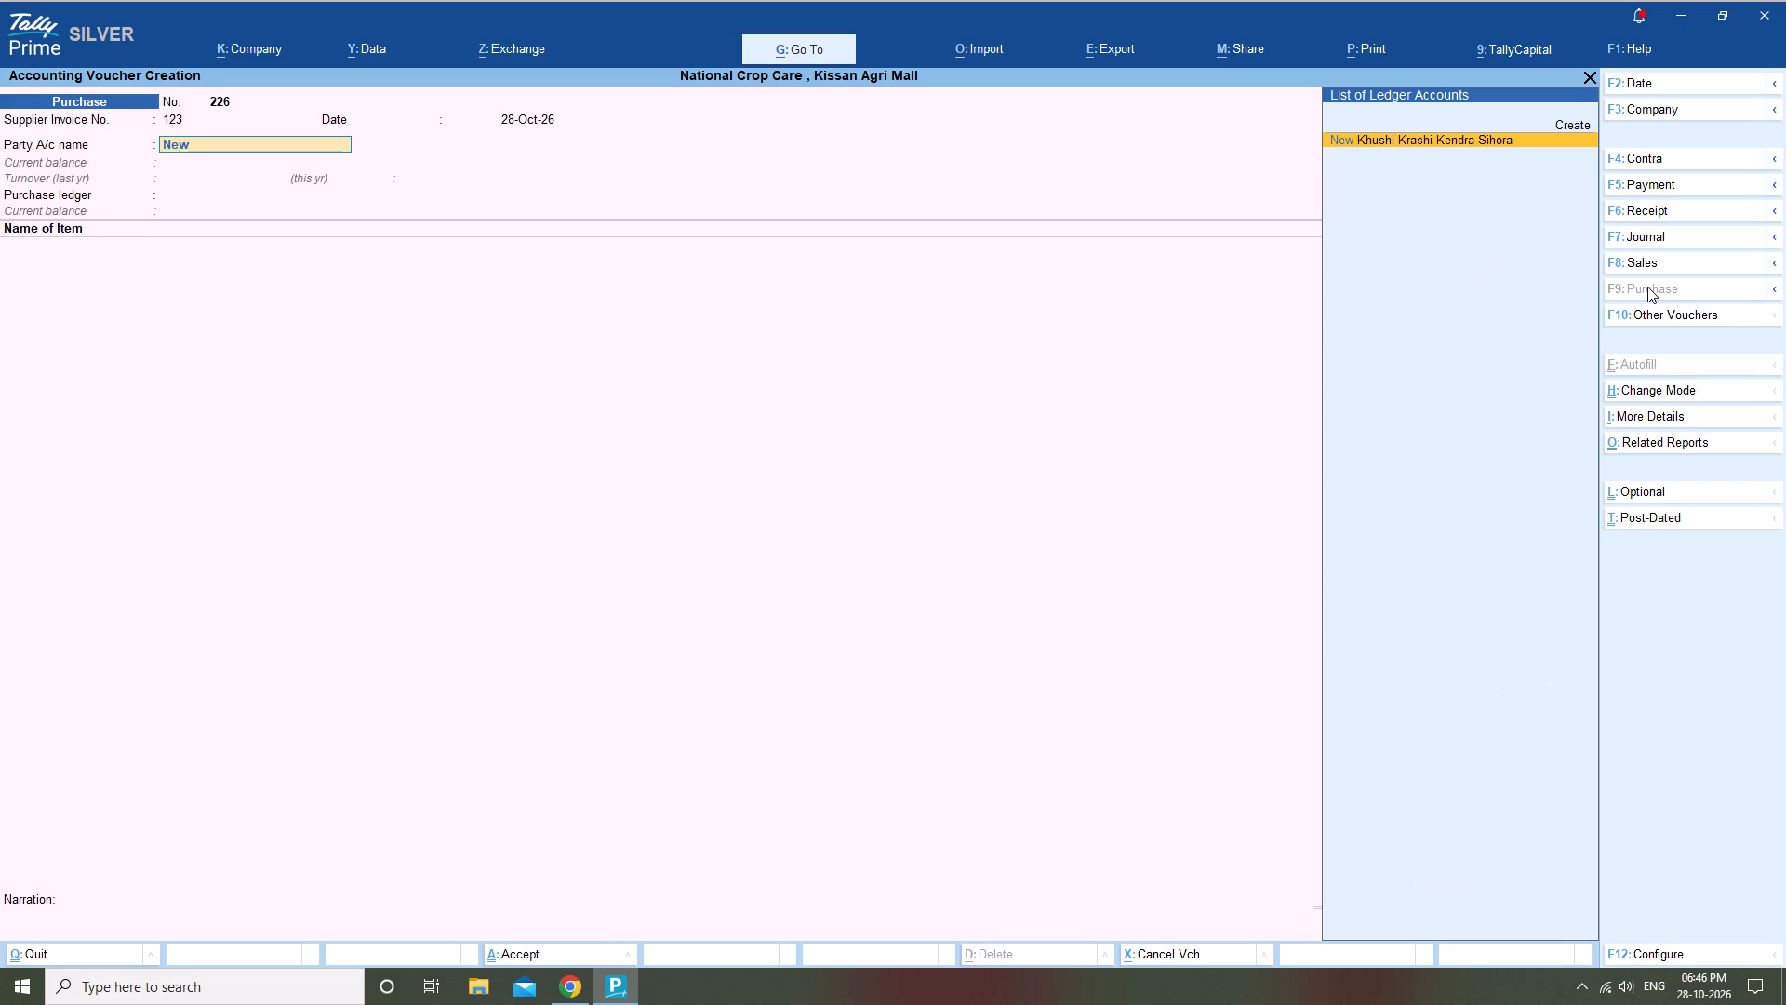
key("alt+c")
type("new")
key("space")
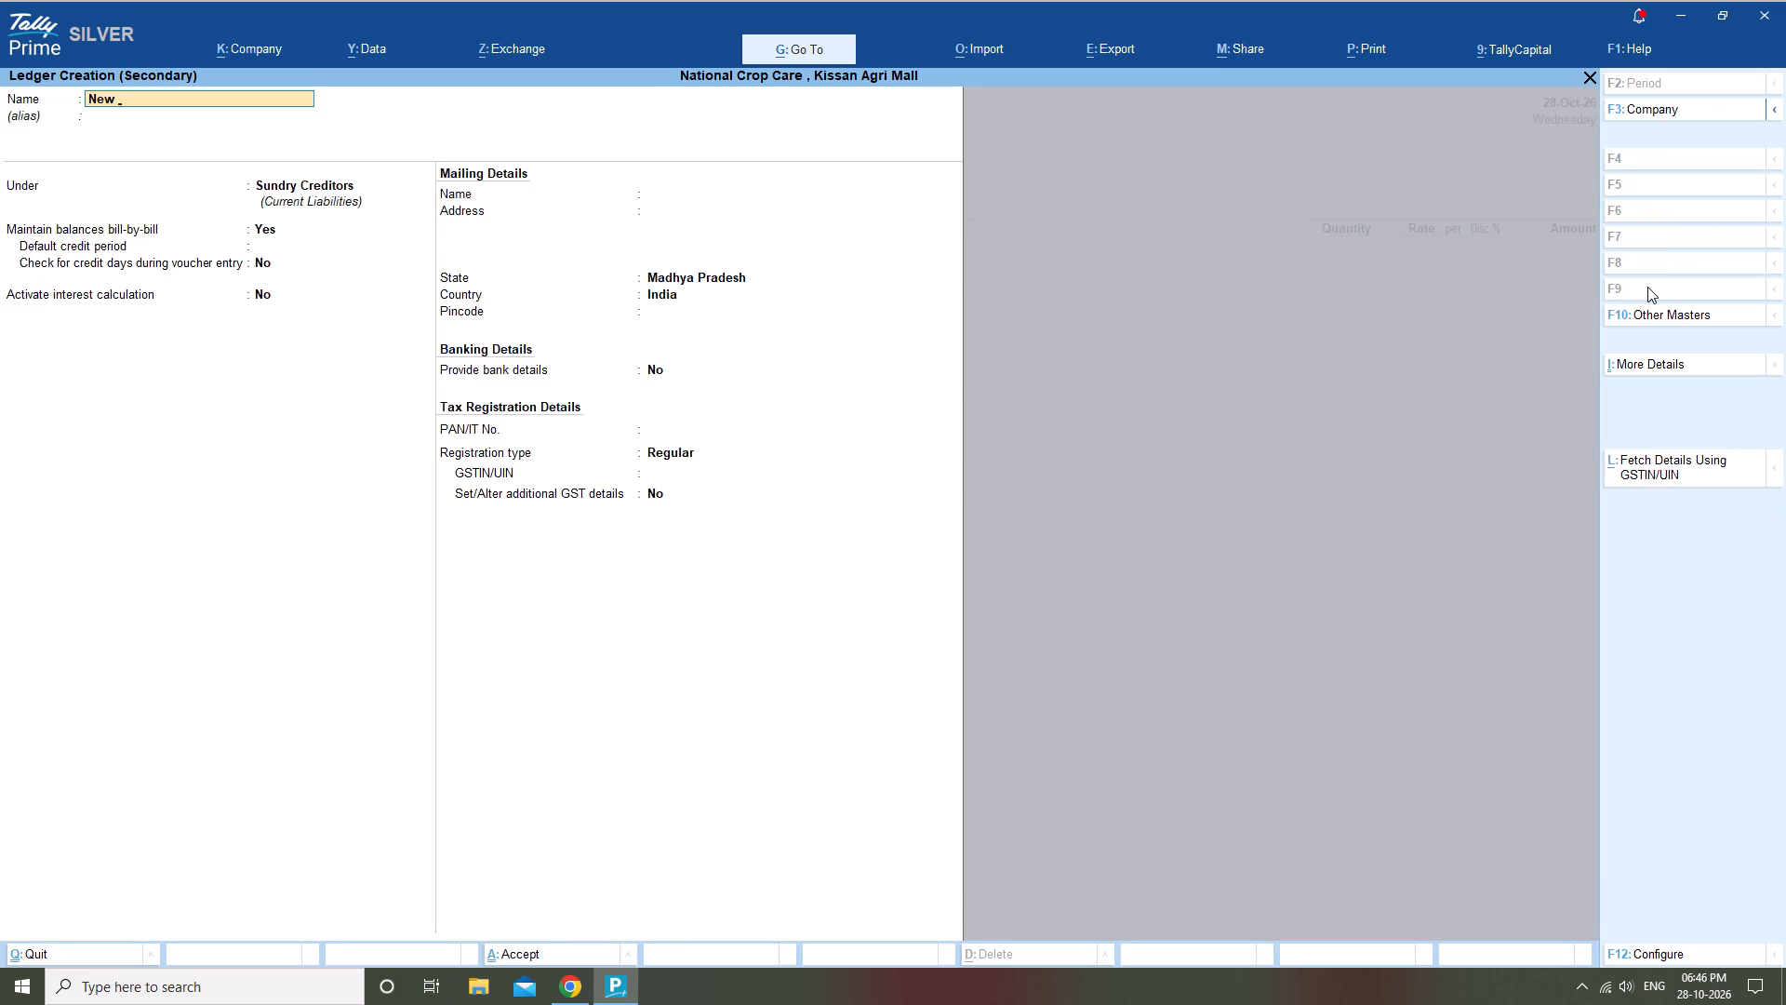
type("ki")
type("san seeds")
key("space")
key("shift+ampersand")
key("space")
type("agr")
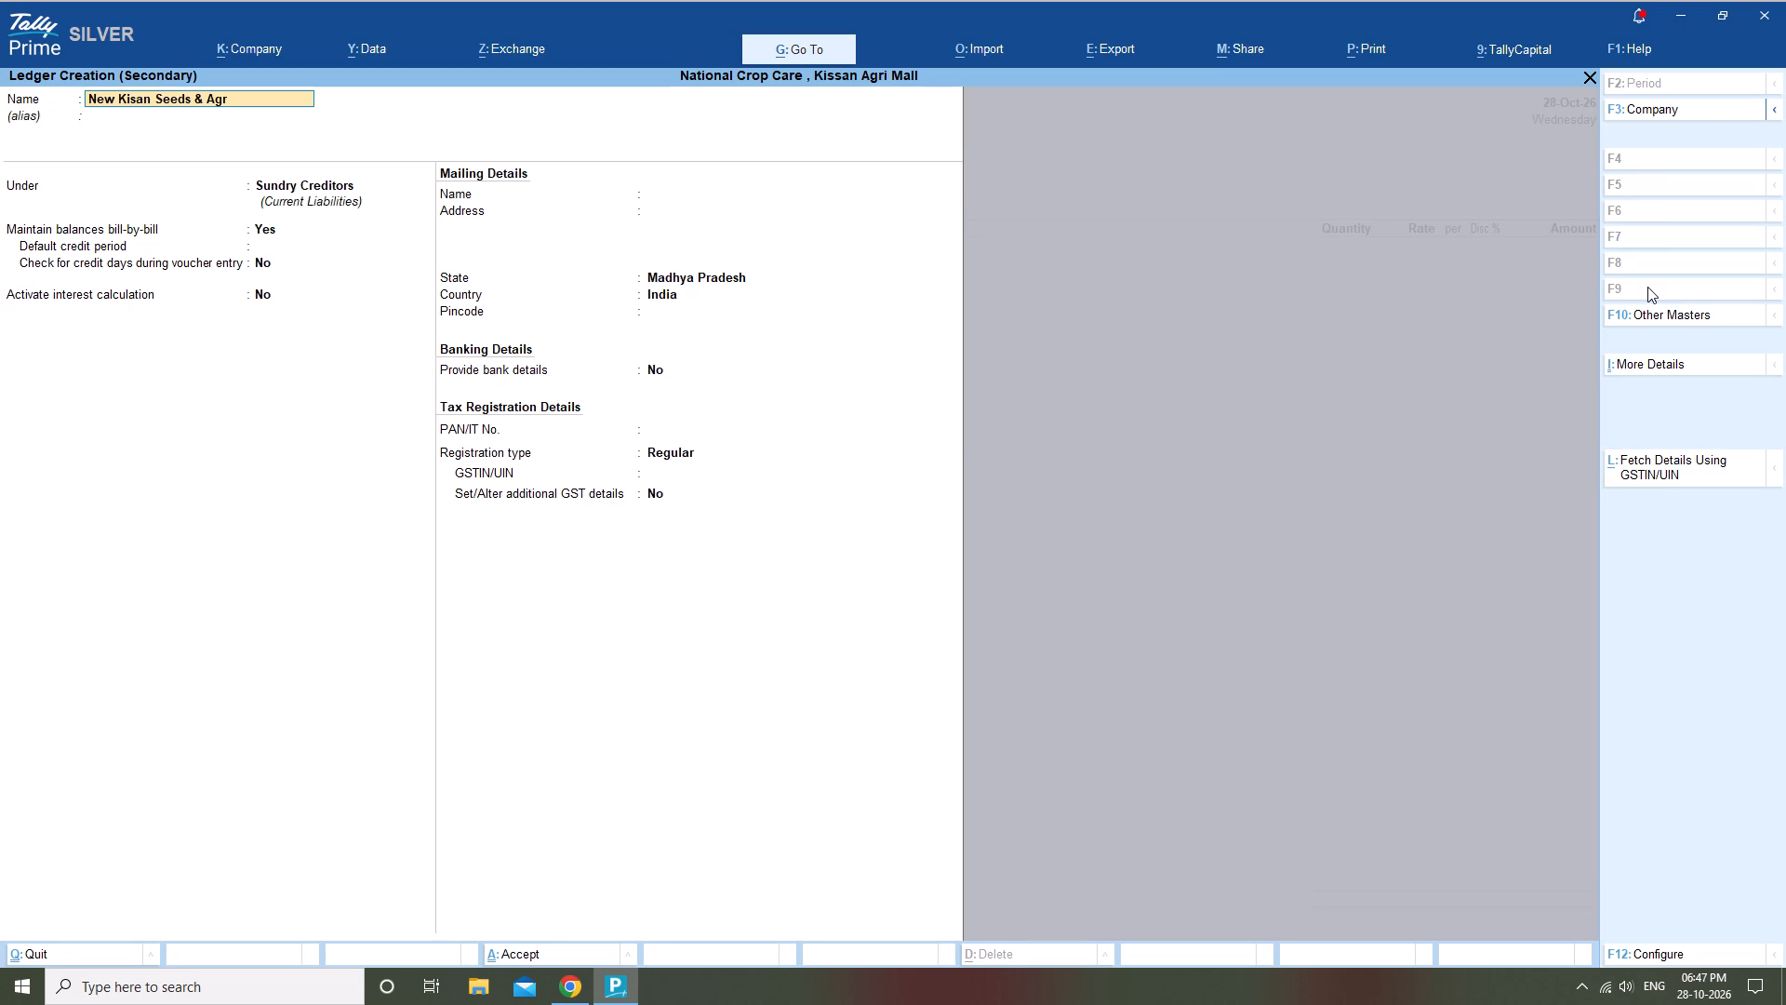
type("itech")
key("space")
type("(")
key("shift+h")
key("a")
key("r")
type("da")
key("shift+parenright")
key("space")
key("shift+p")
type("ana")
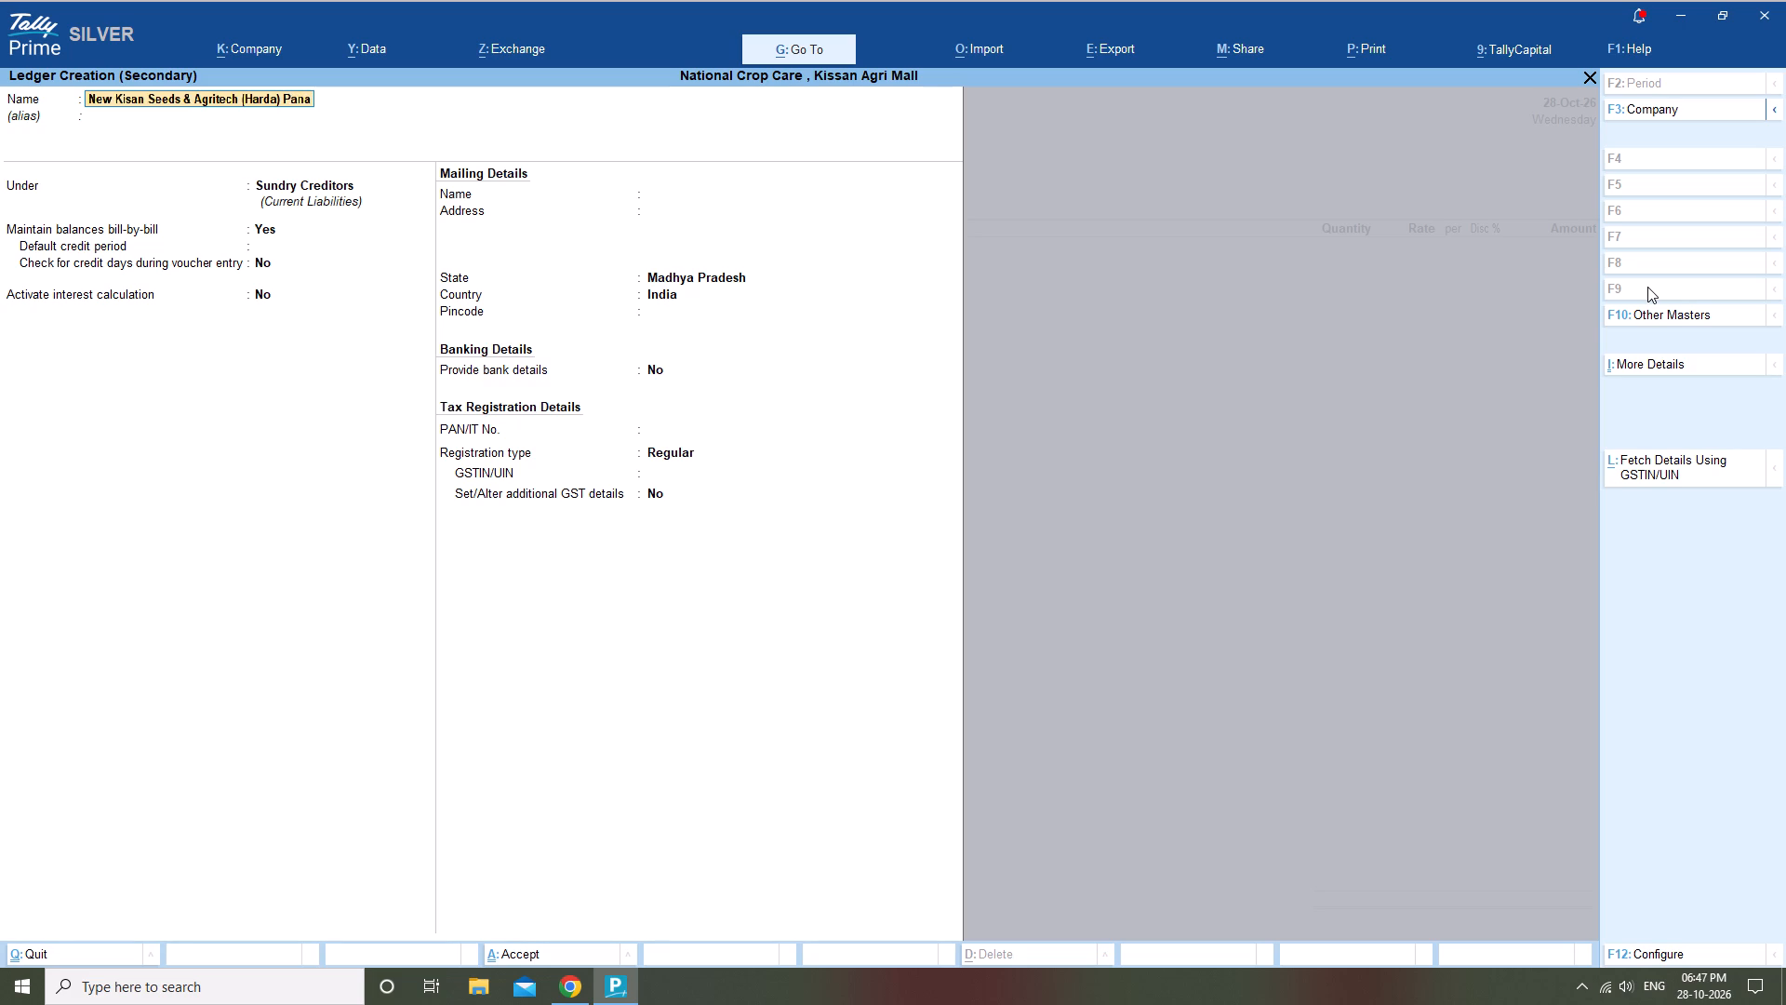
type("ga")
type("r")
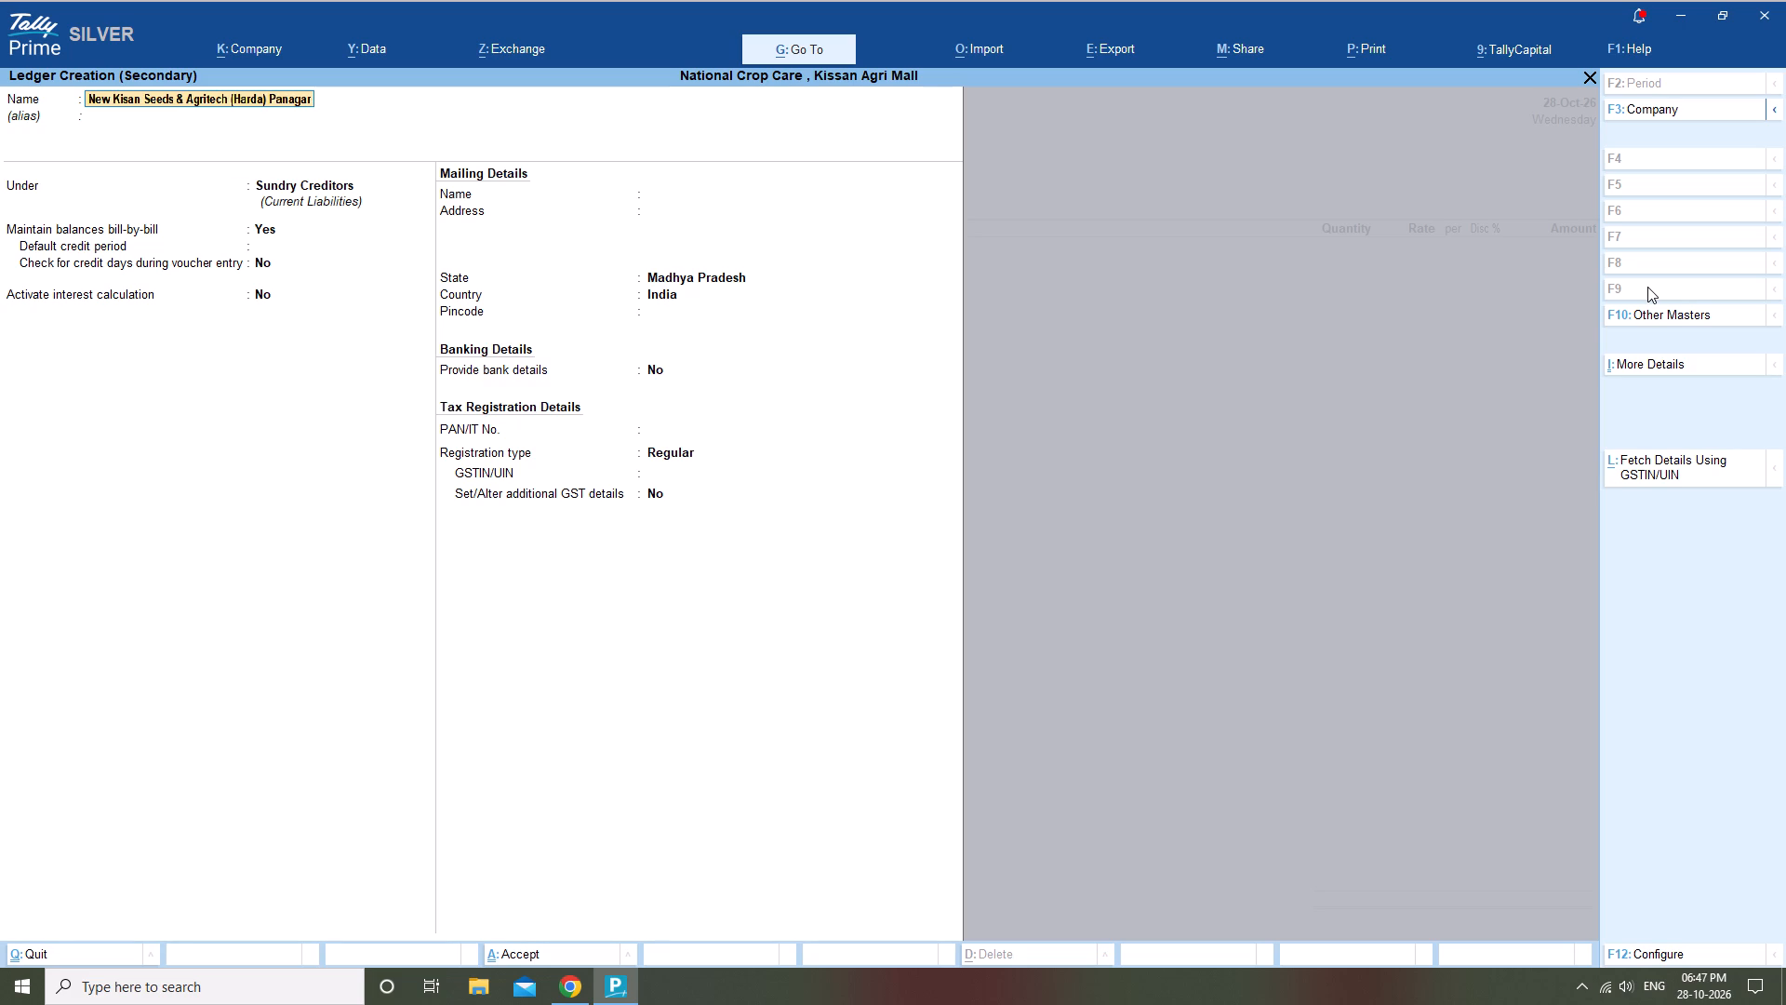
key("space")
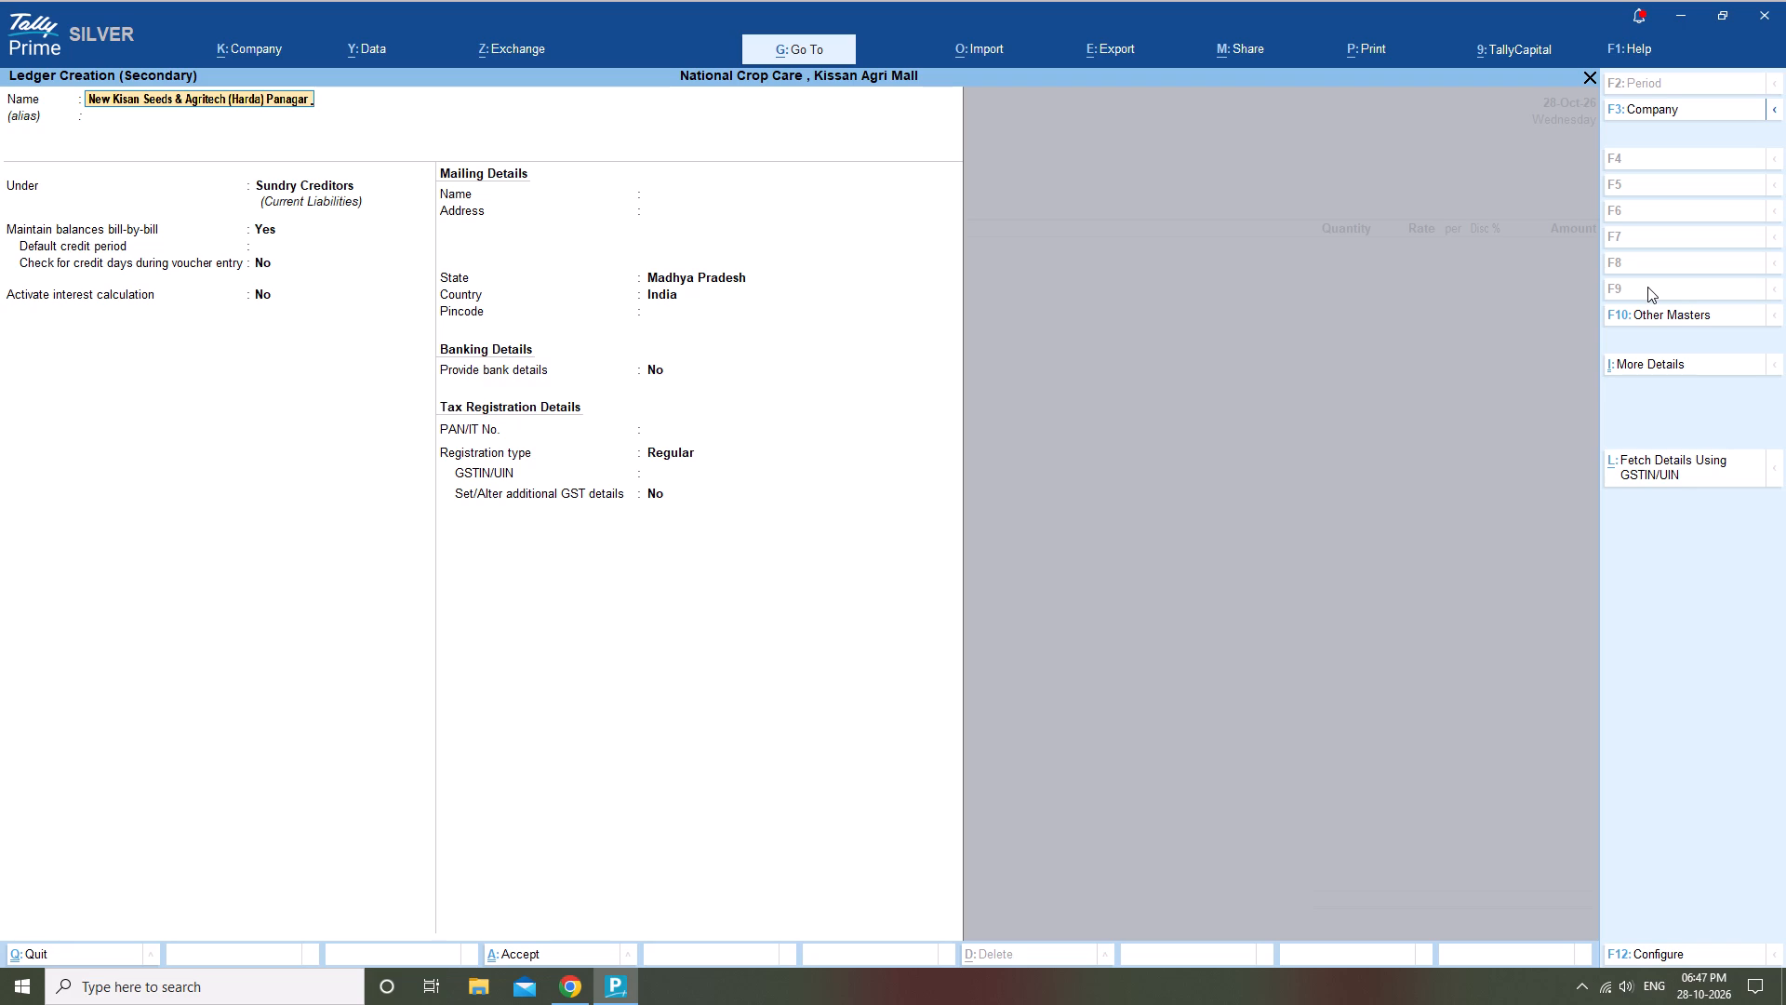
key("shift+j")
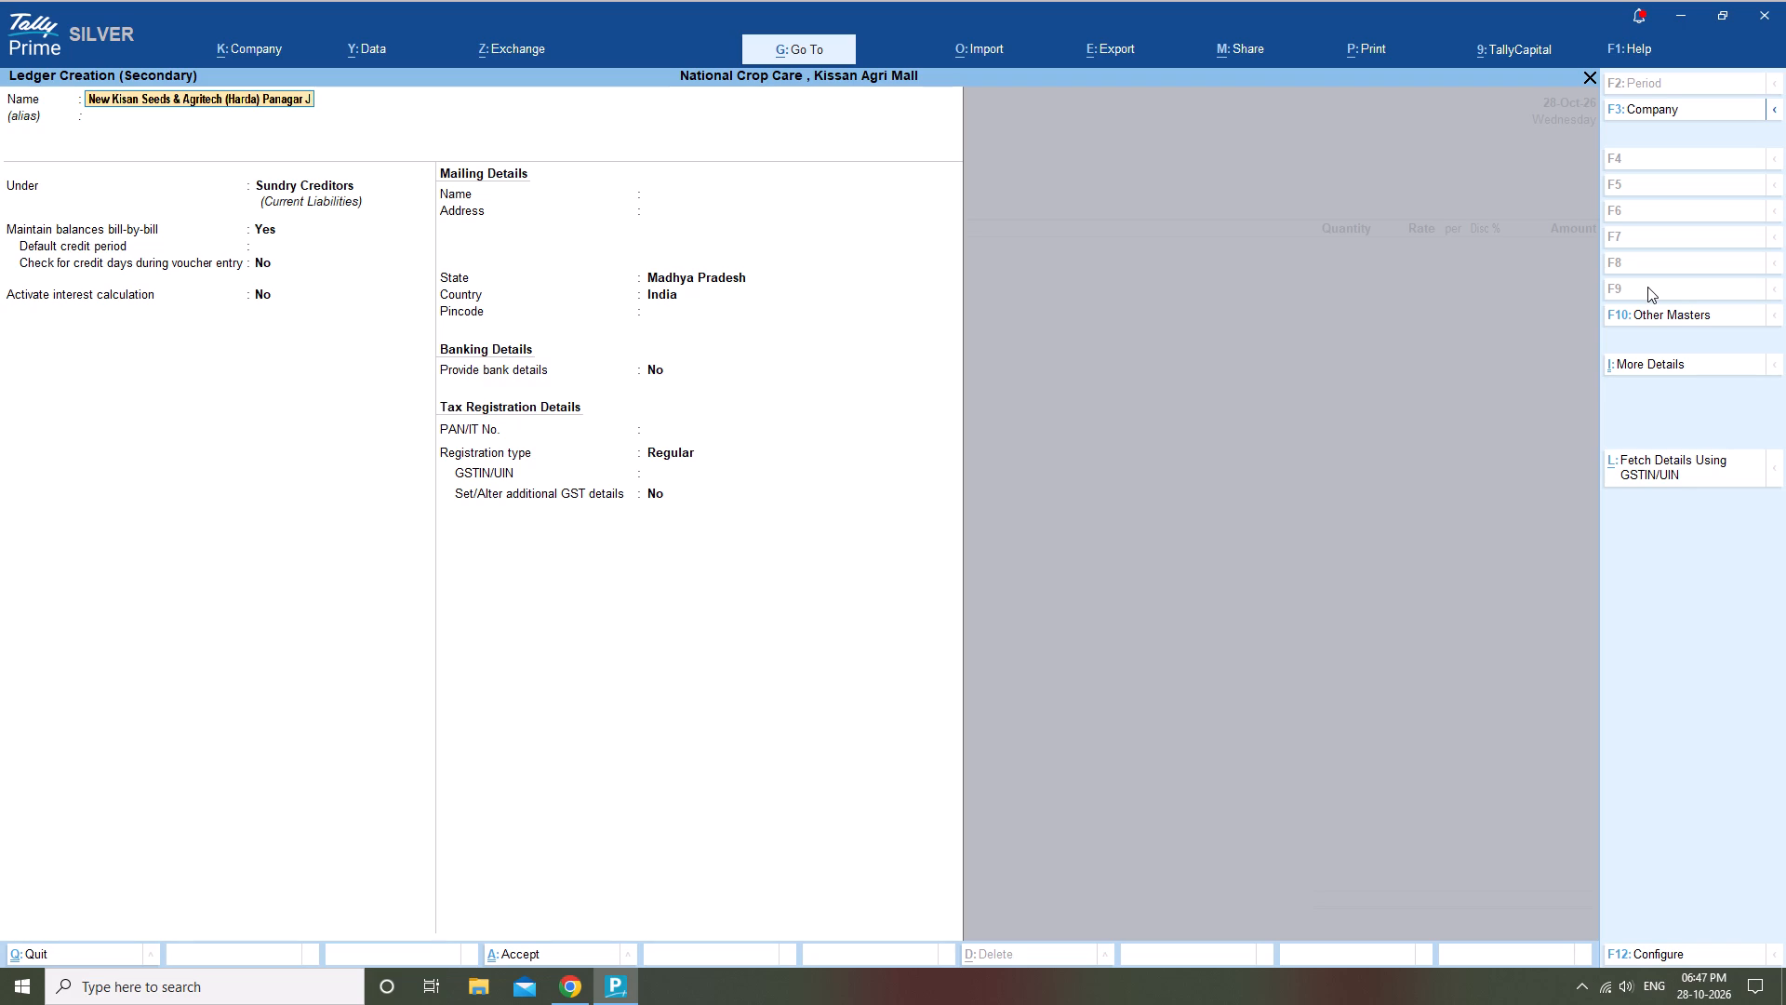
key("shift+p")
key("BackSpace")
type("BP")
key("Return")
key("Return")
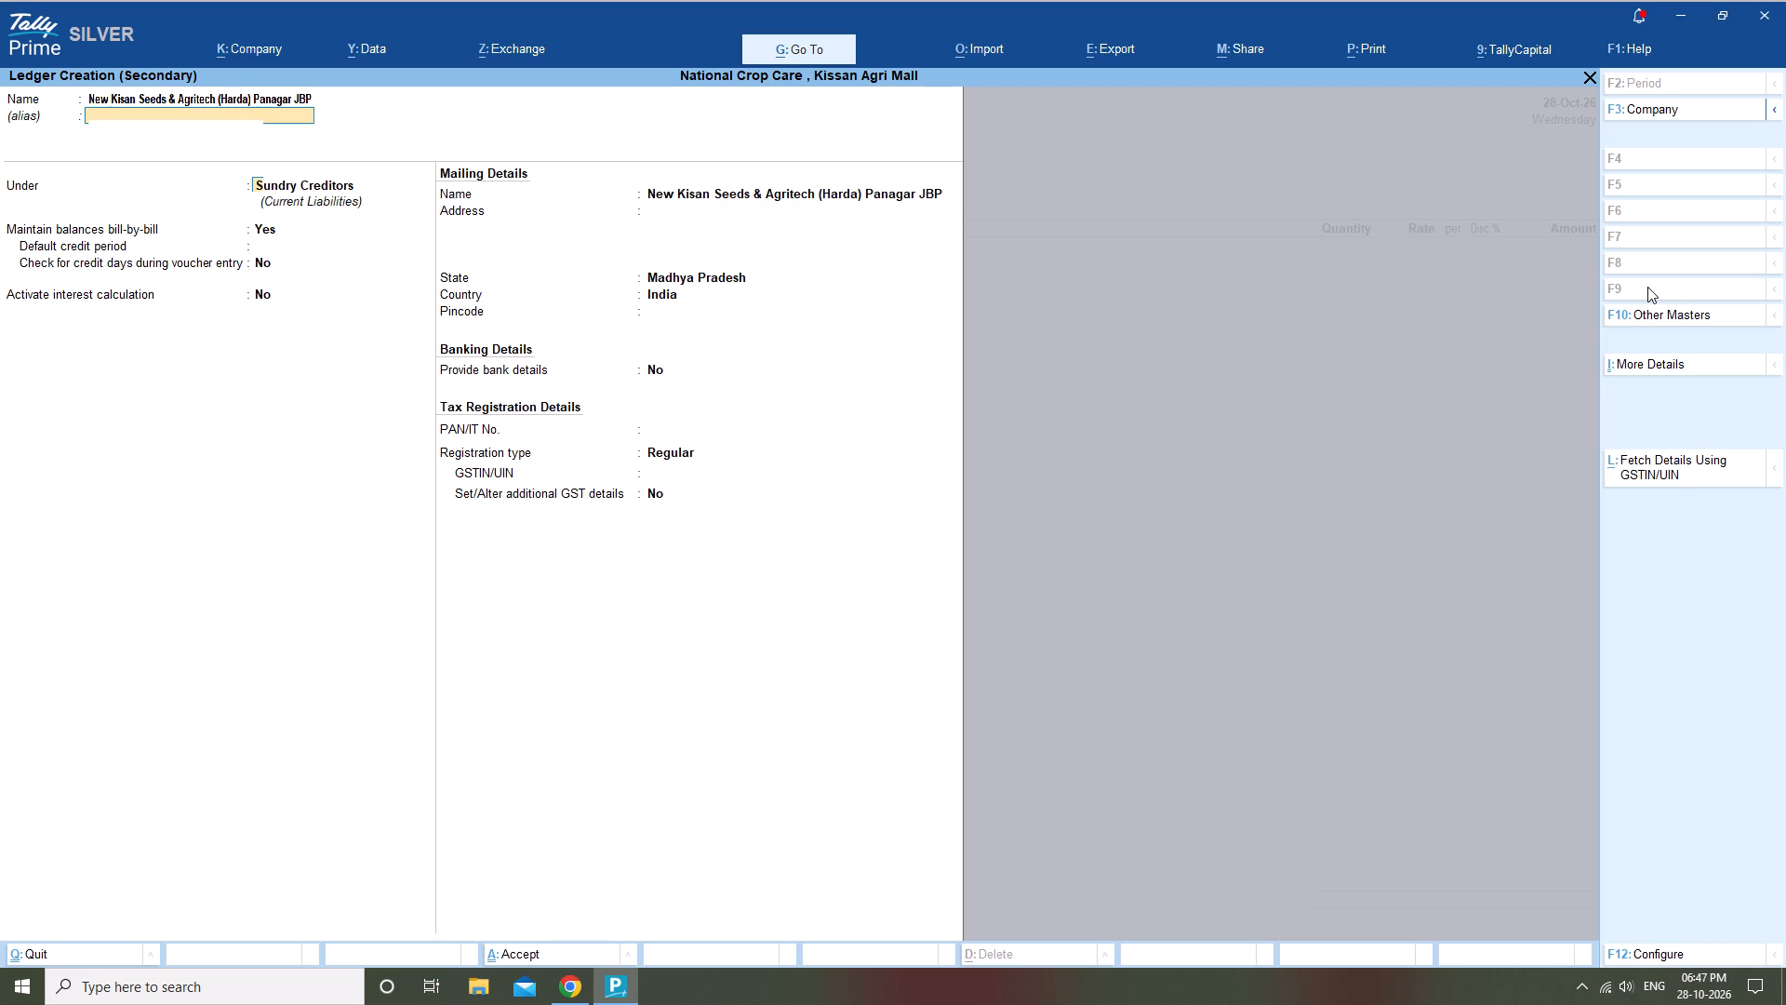
Keep the ledger under Sundry Creditors with bill-by-bill balances and enter the supplier's phone number as the first address line.
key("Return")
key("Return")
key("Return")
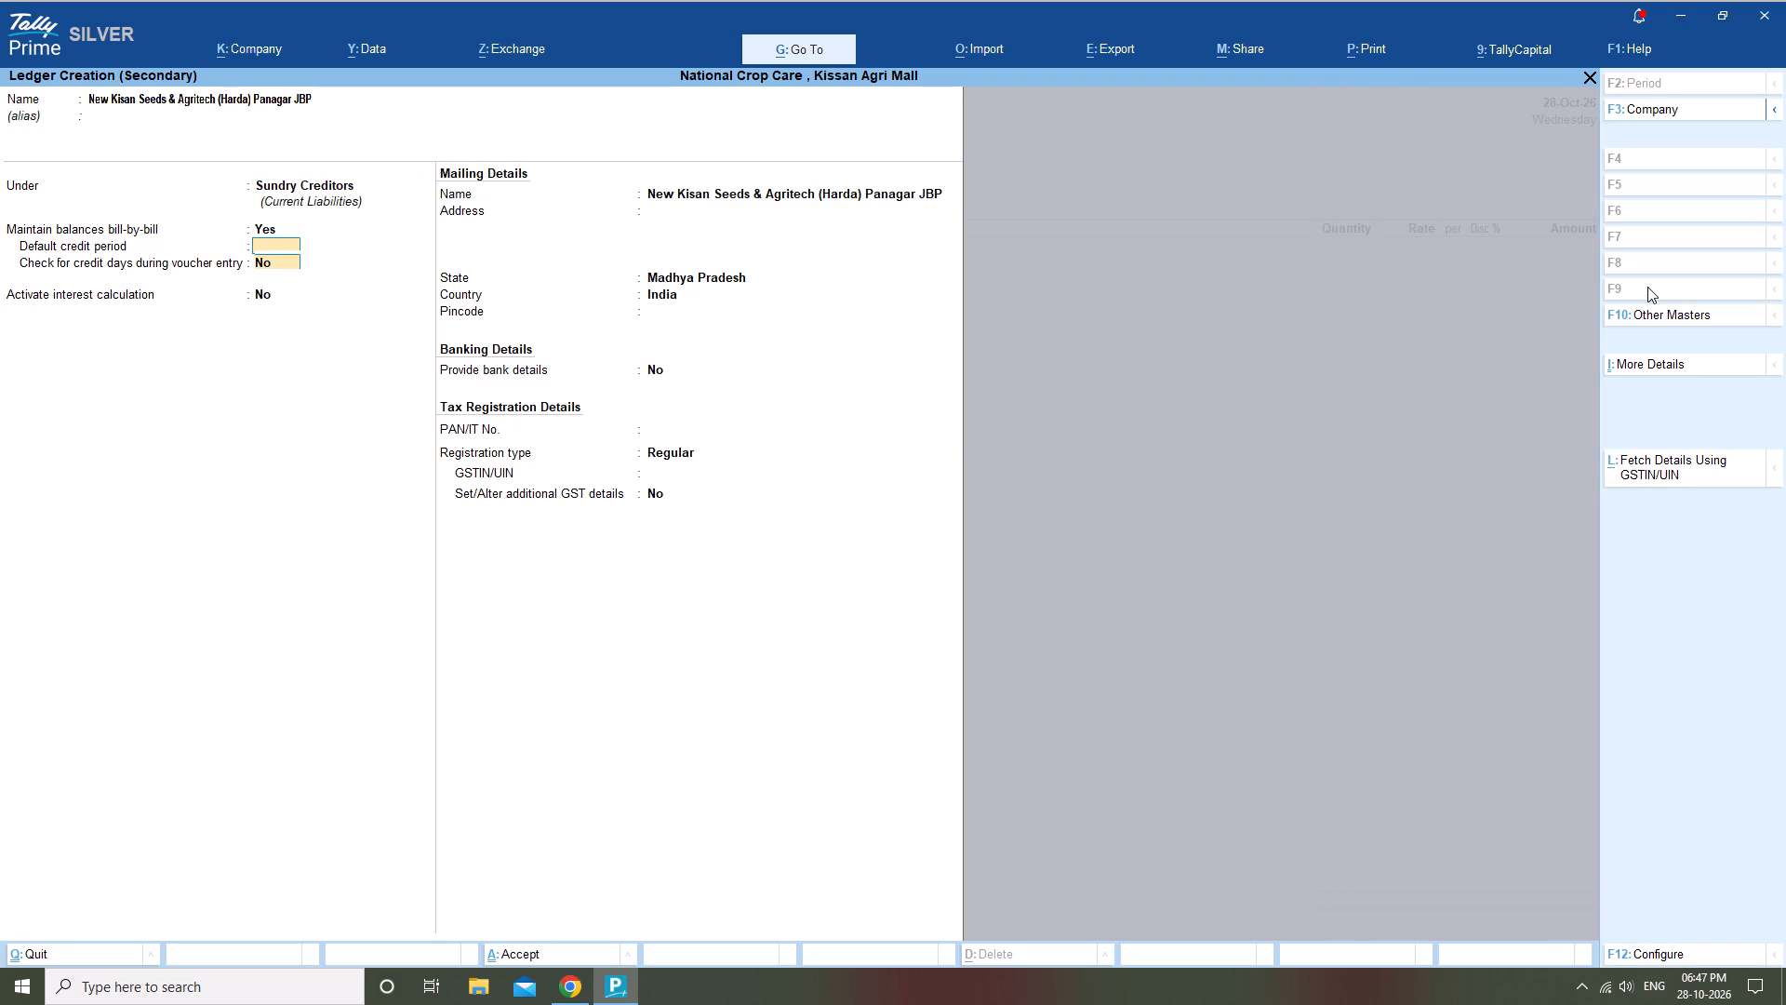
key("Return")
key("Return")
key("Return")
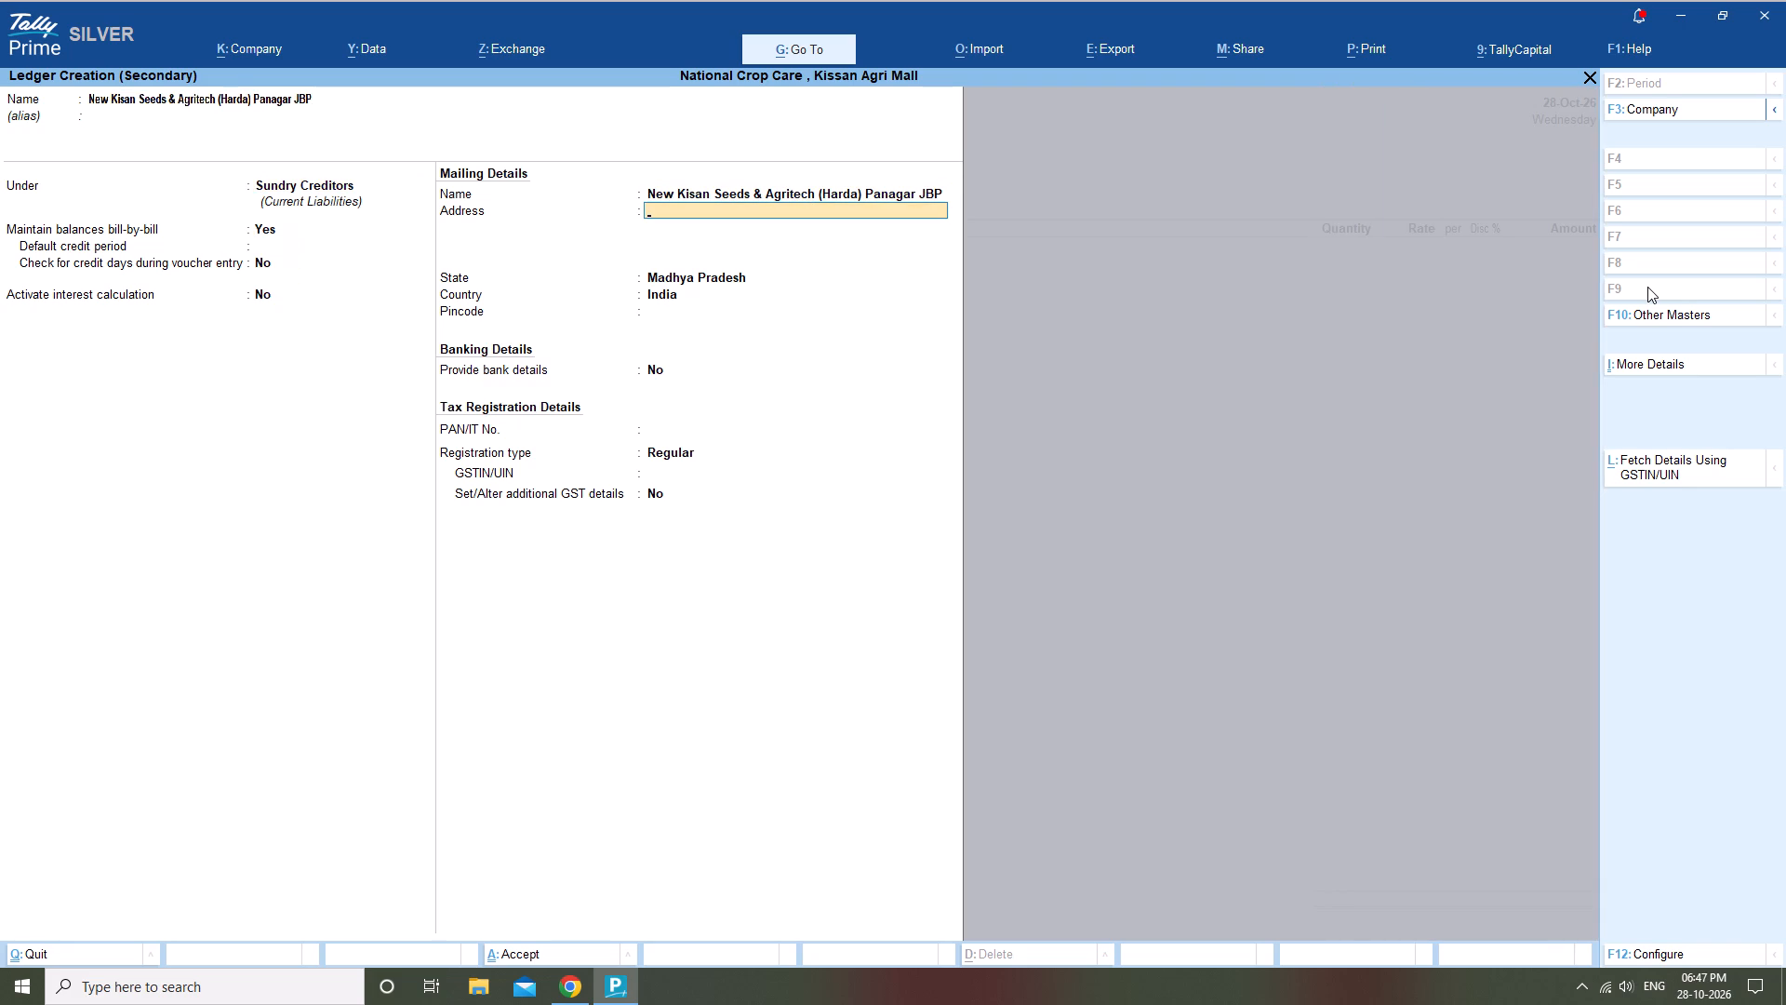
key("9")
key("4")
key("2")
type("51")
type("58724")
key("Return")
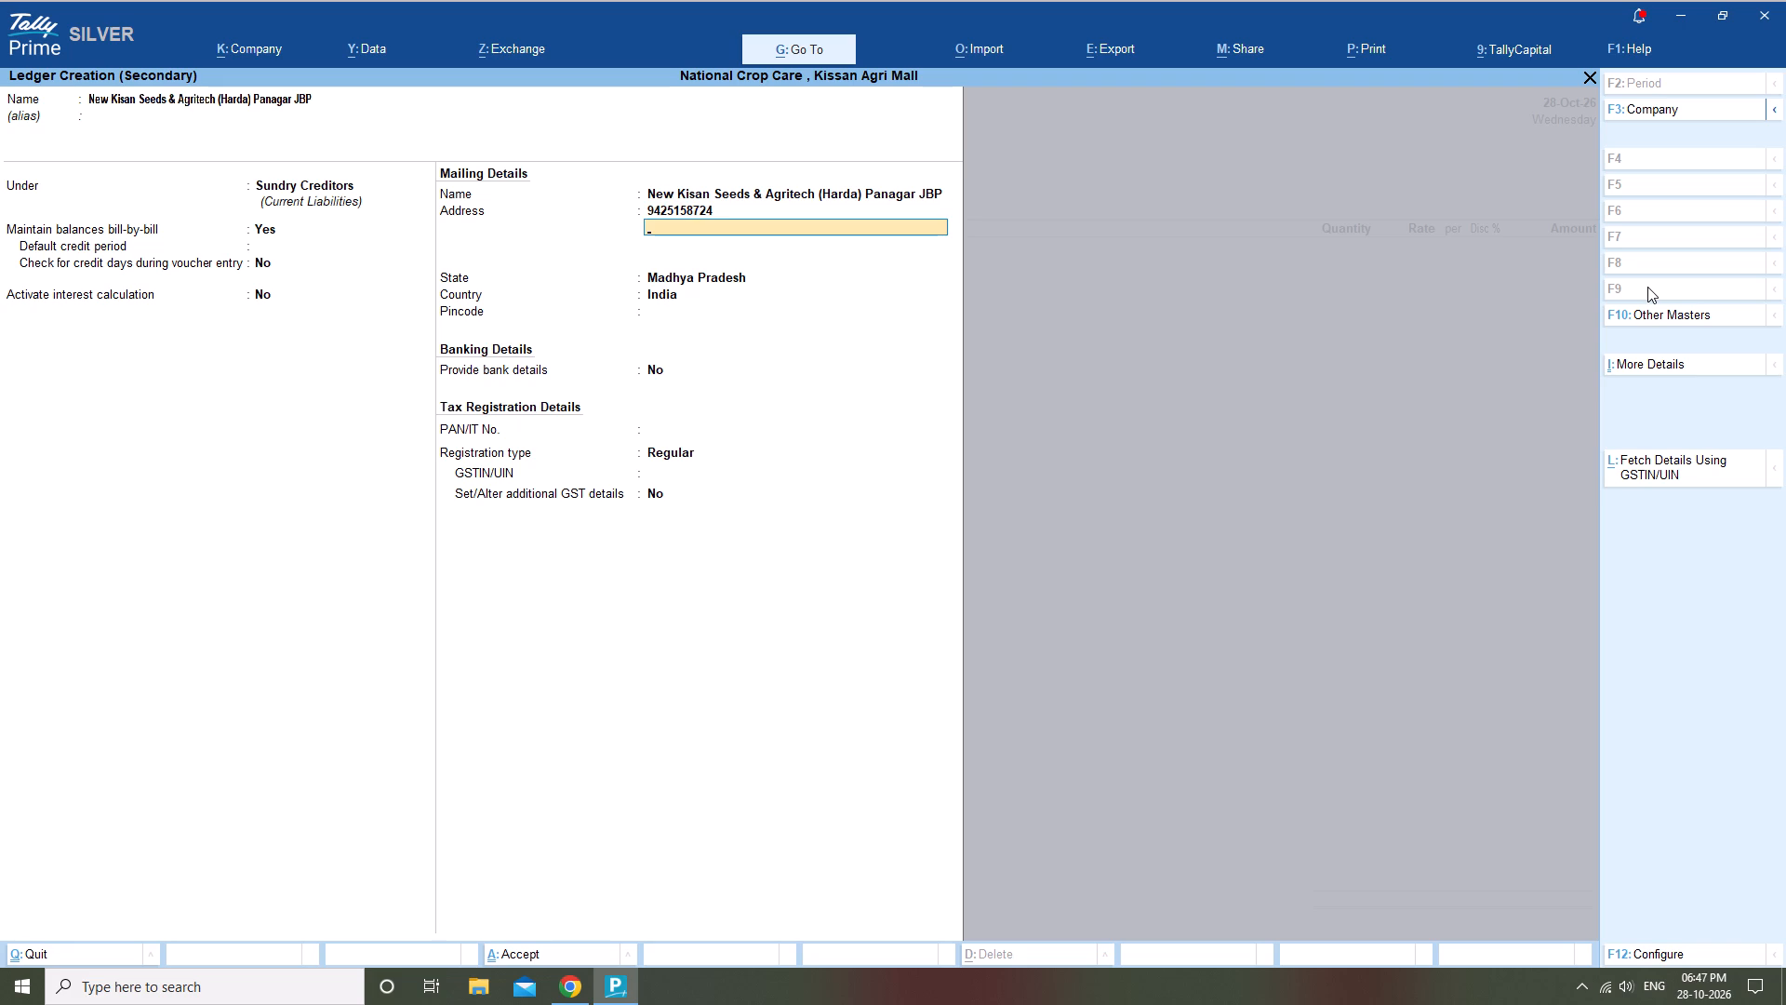
Keep the remaining ledger defaults, leave GSTIN/UIN blank, and save the ledger as the purchase voucher's party account.
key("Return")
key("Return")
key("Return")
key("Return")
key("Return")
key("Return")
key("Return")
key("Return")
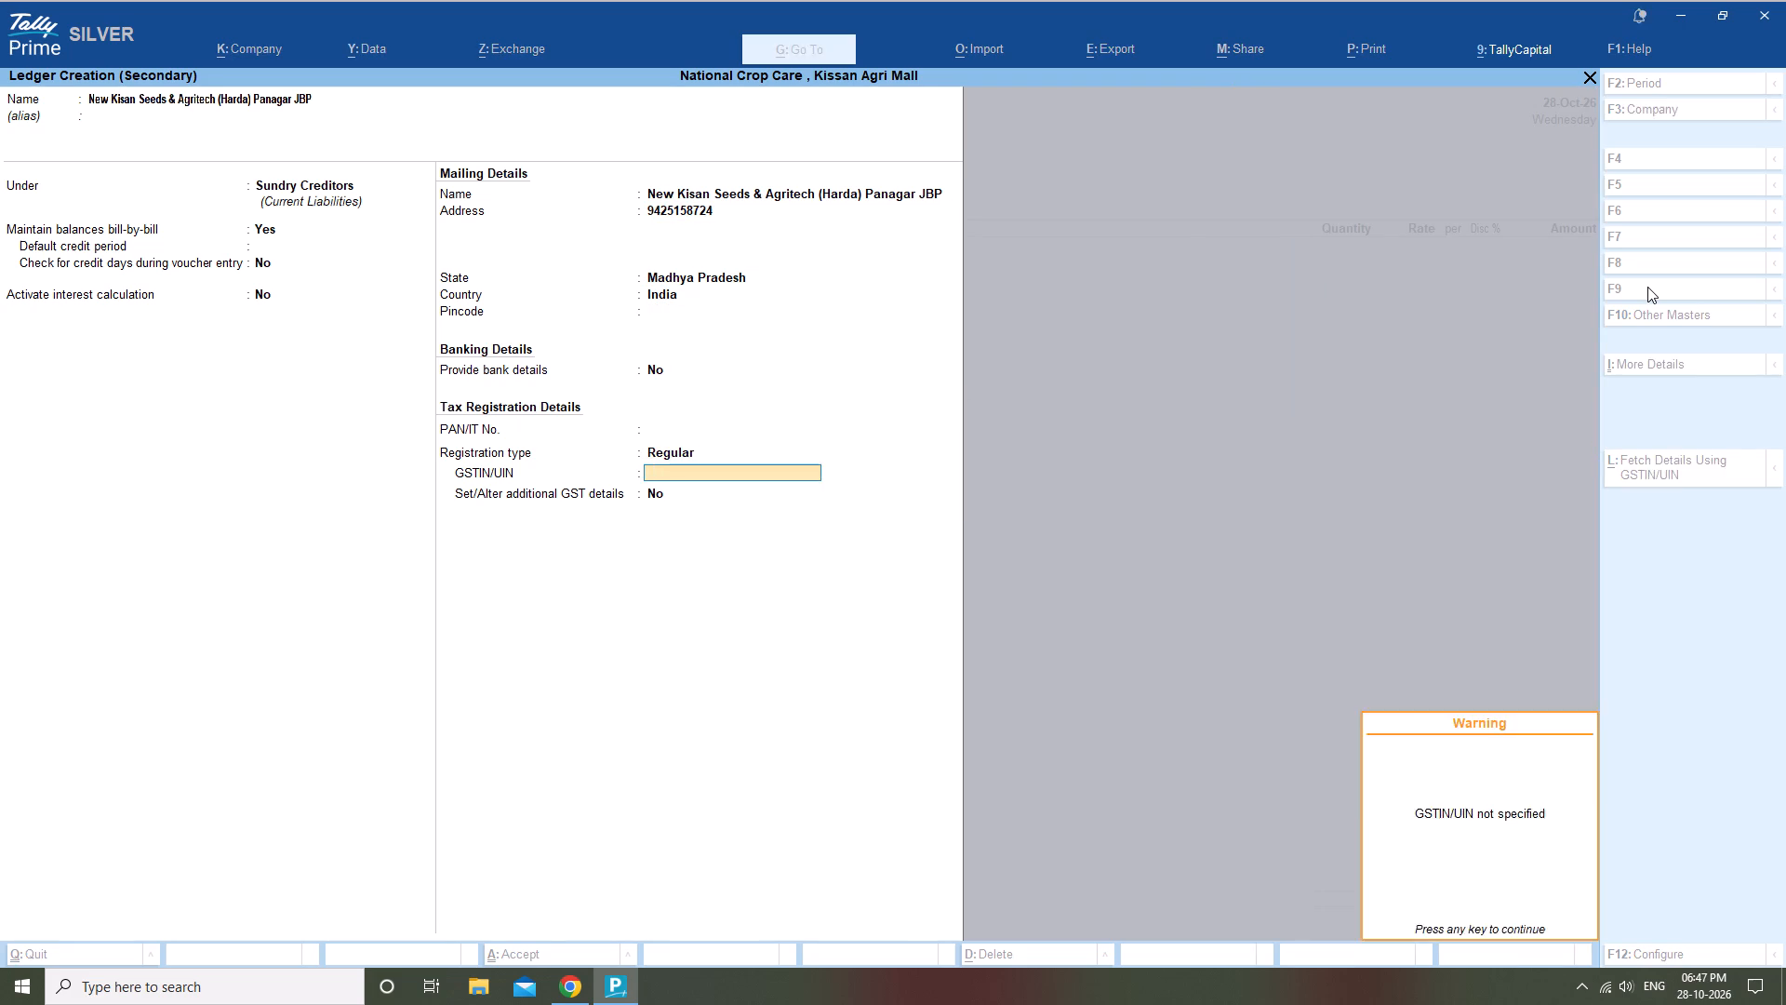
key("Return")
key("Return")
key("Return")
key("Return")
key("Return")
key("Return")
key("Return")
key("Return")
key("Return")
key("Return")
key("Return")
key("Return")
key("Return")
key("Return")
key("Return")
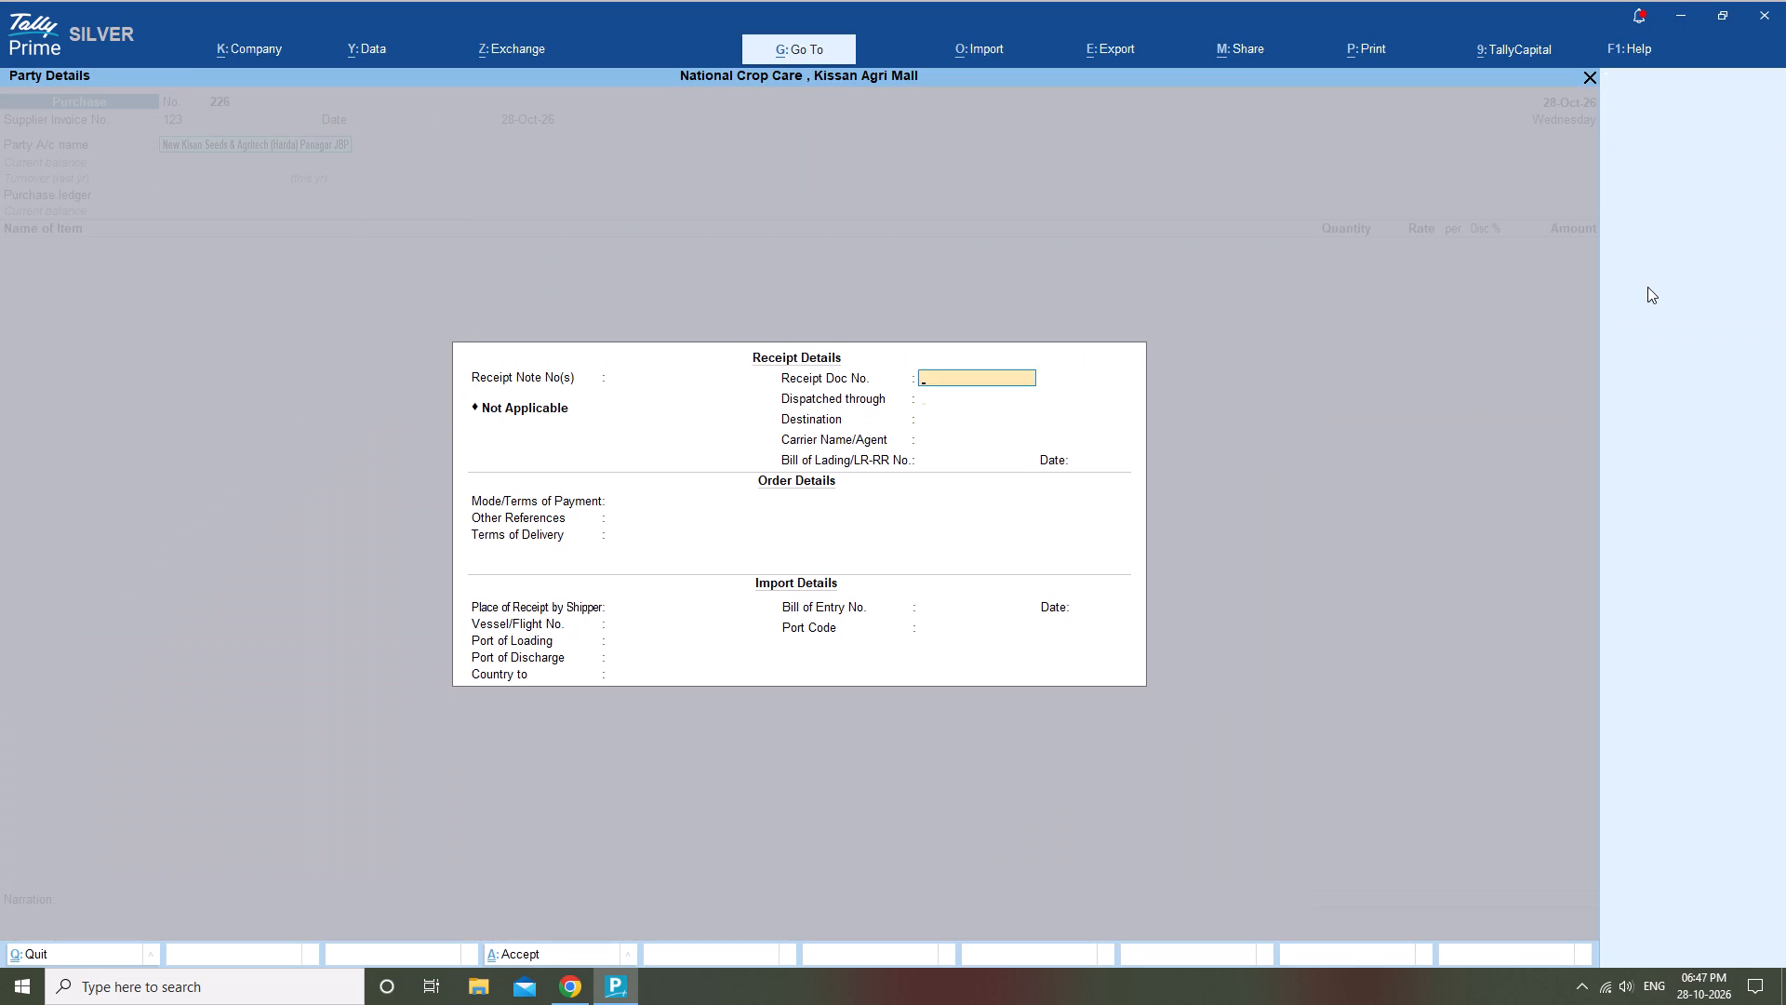
Complete the receipt details form for the purchase voucher.
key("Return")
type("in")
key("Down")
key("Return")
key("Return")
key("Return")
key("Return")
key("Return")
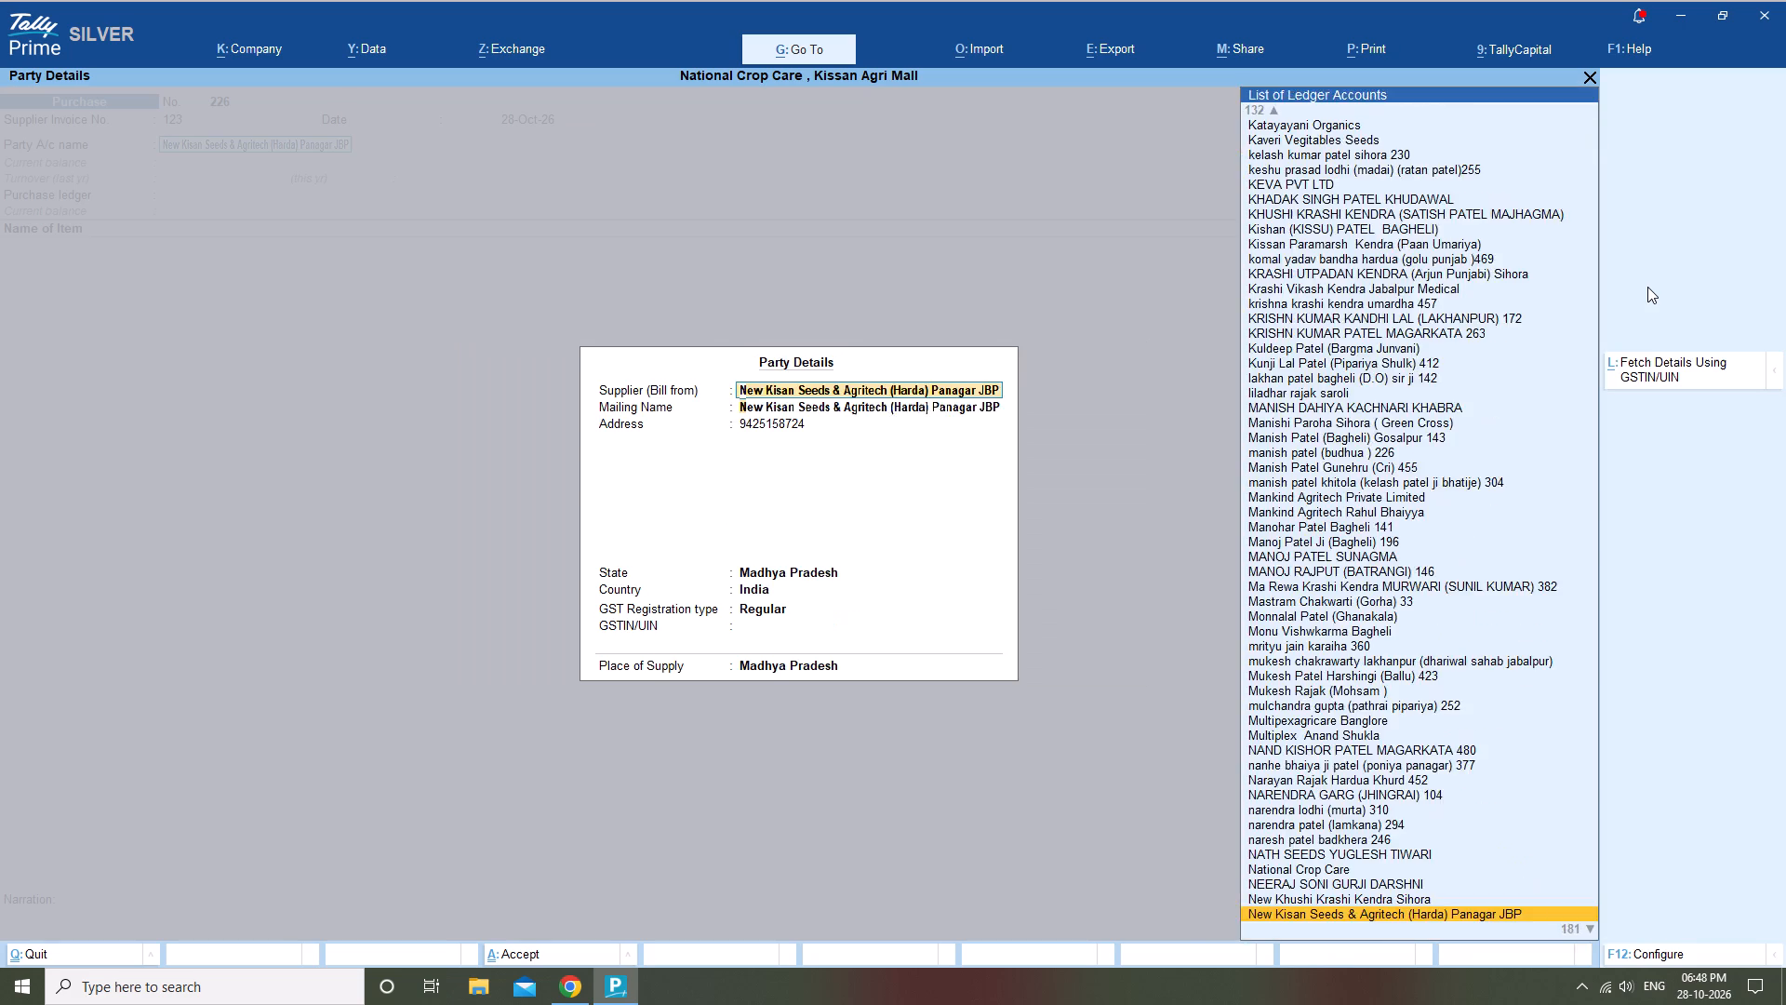
Accept the supplier's party details, keeping regular GST registration and Madhya Pradesh as state and place of supply.
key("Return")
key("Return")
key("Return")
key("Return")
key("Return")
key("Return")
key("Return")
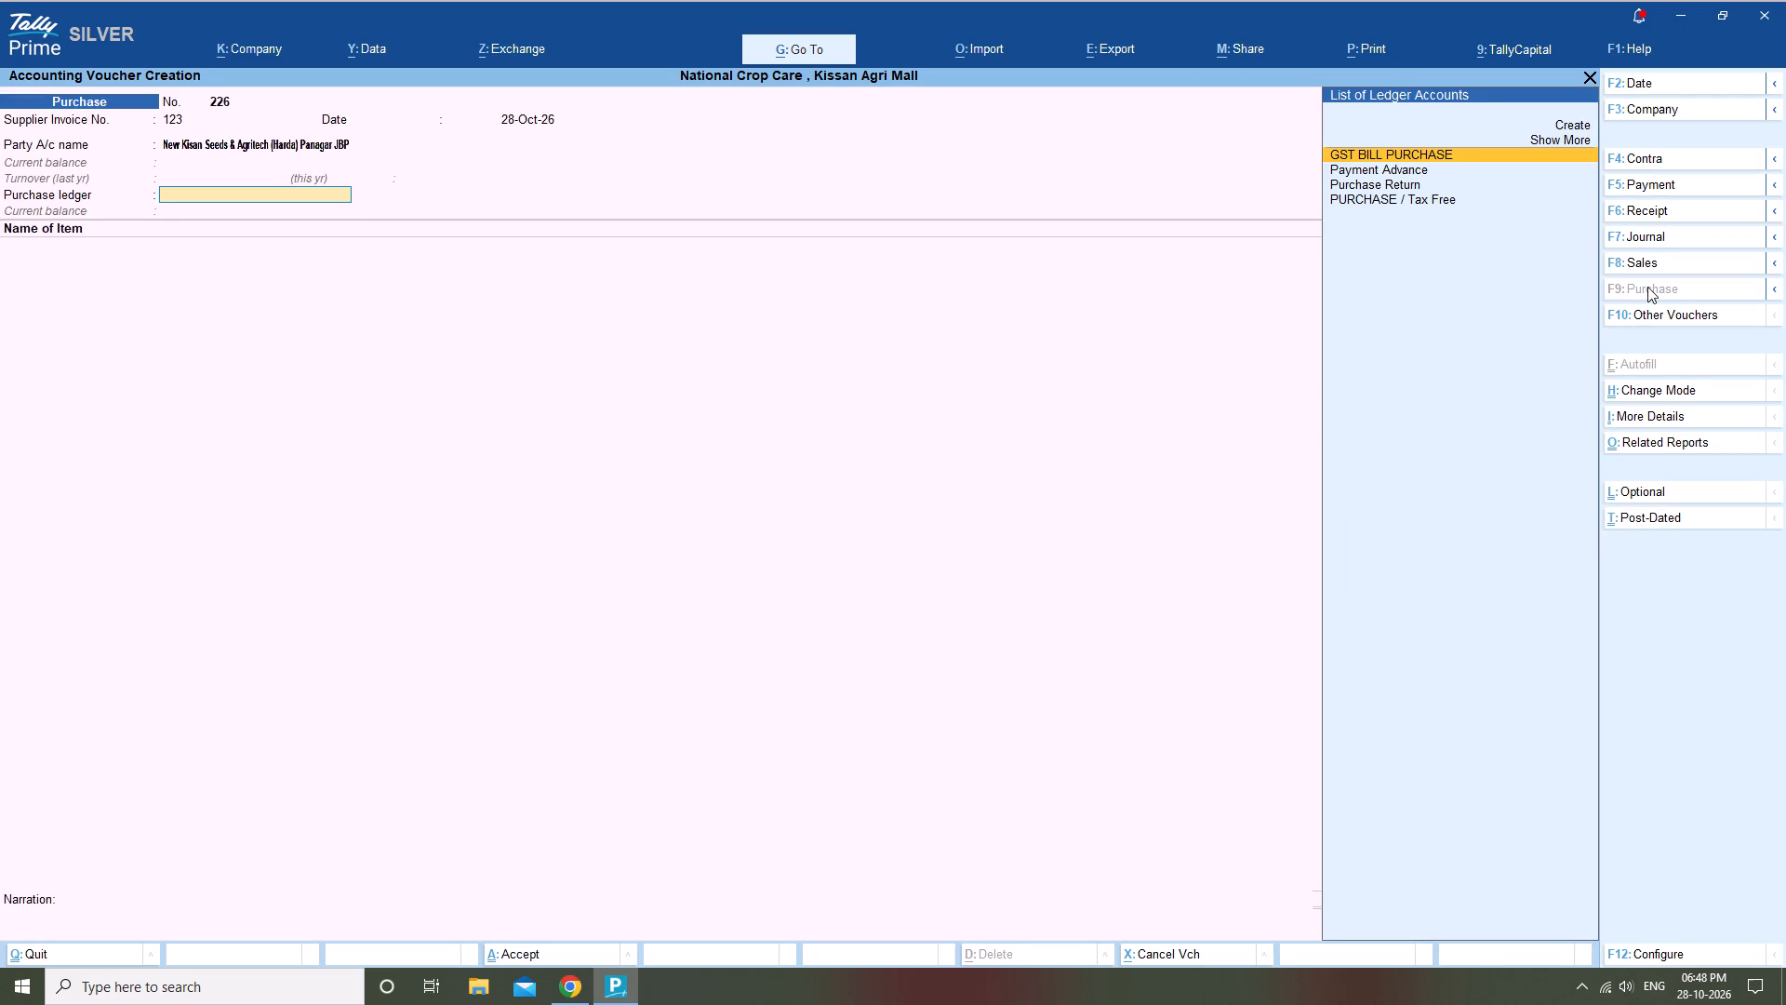
Choose PURCHASE / Tax Free as the purchase ledger for the voucher.
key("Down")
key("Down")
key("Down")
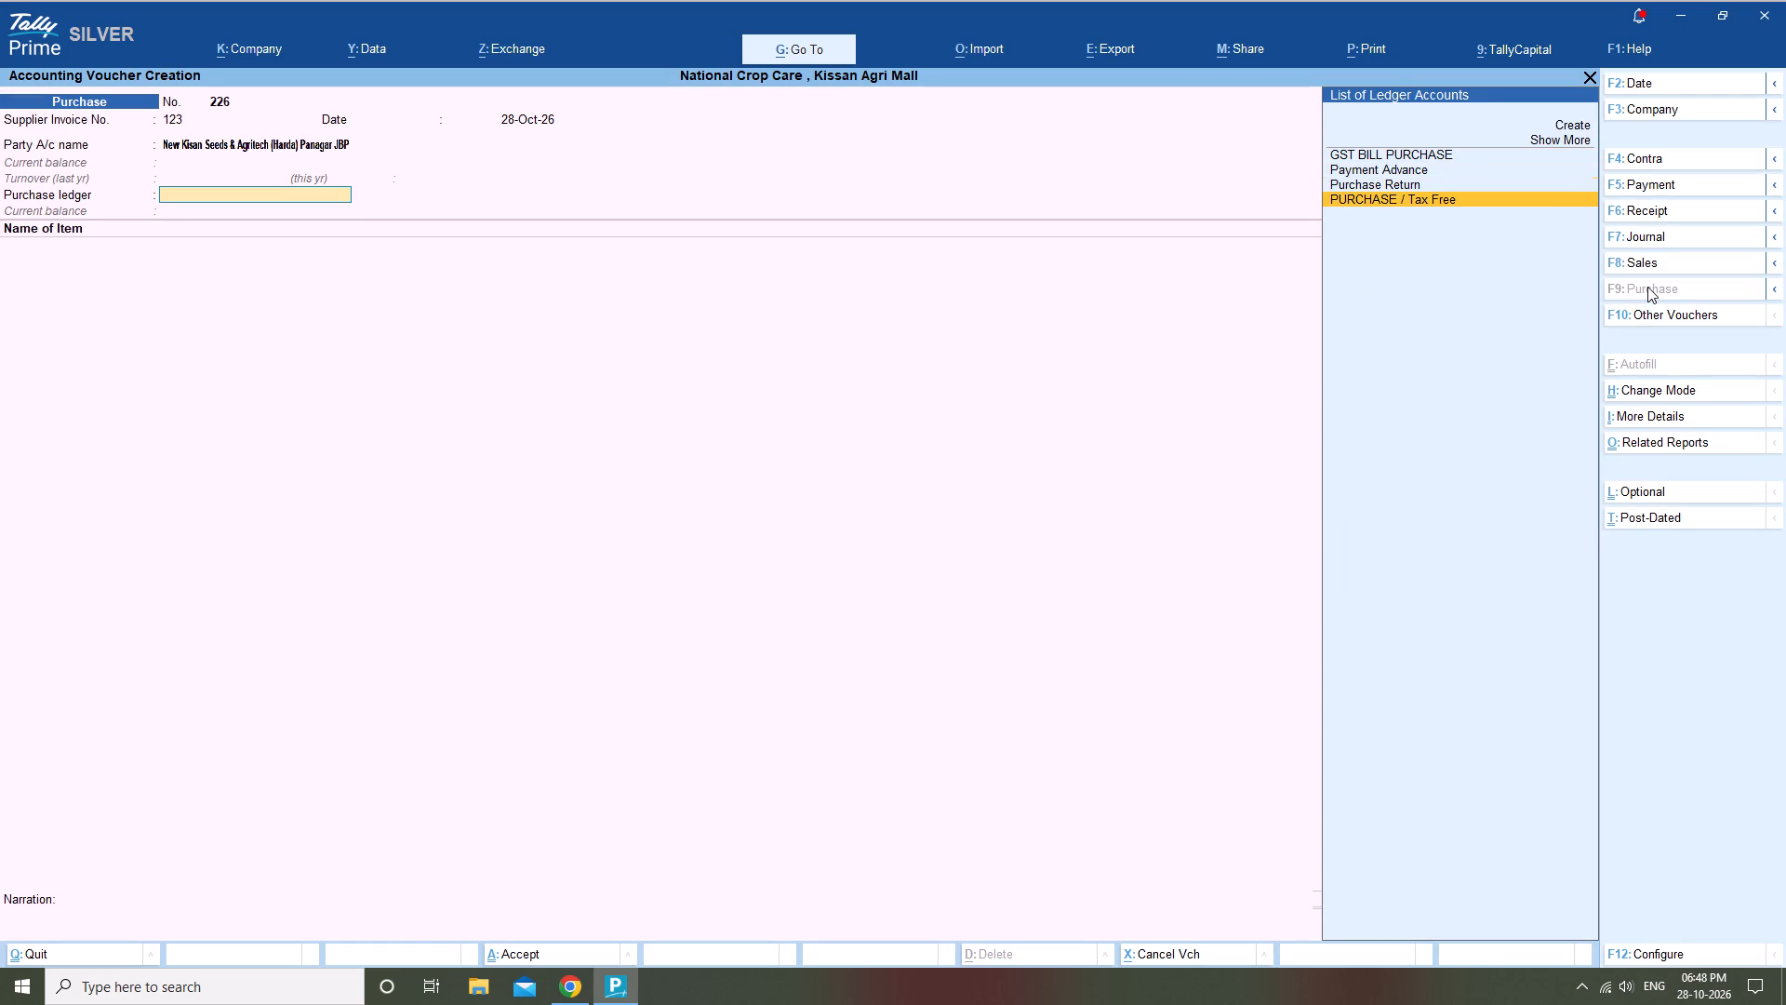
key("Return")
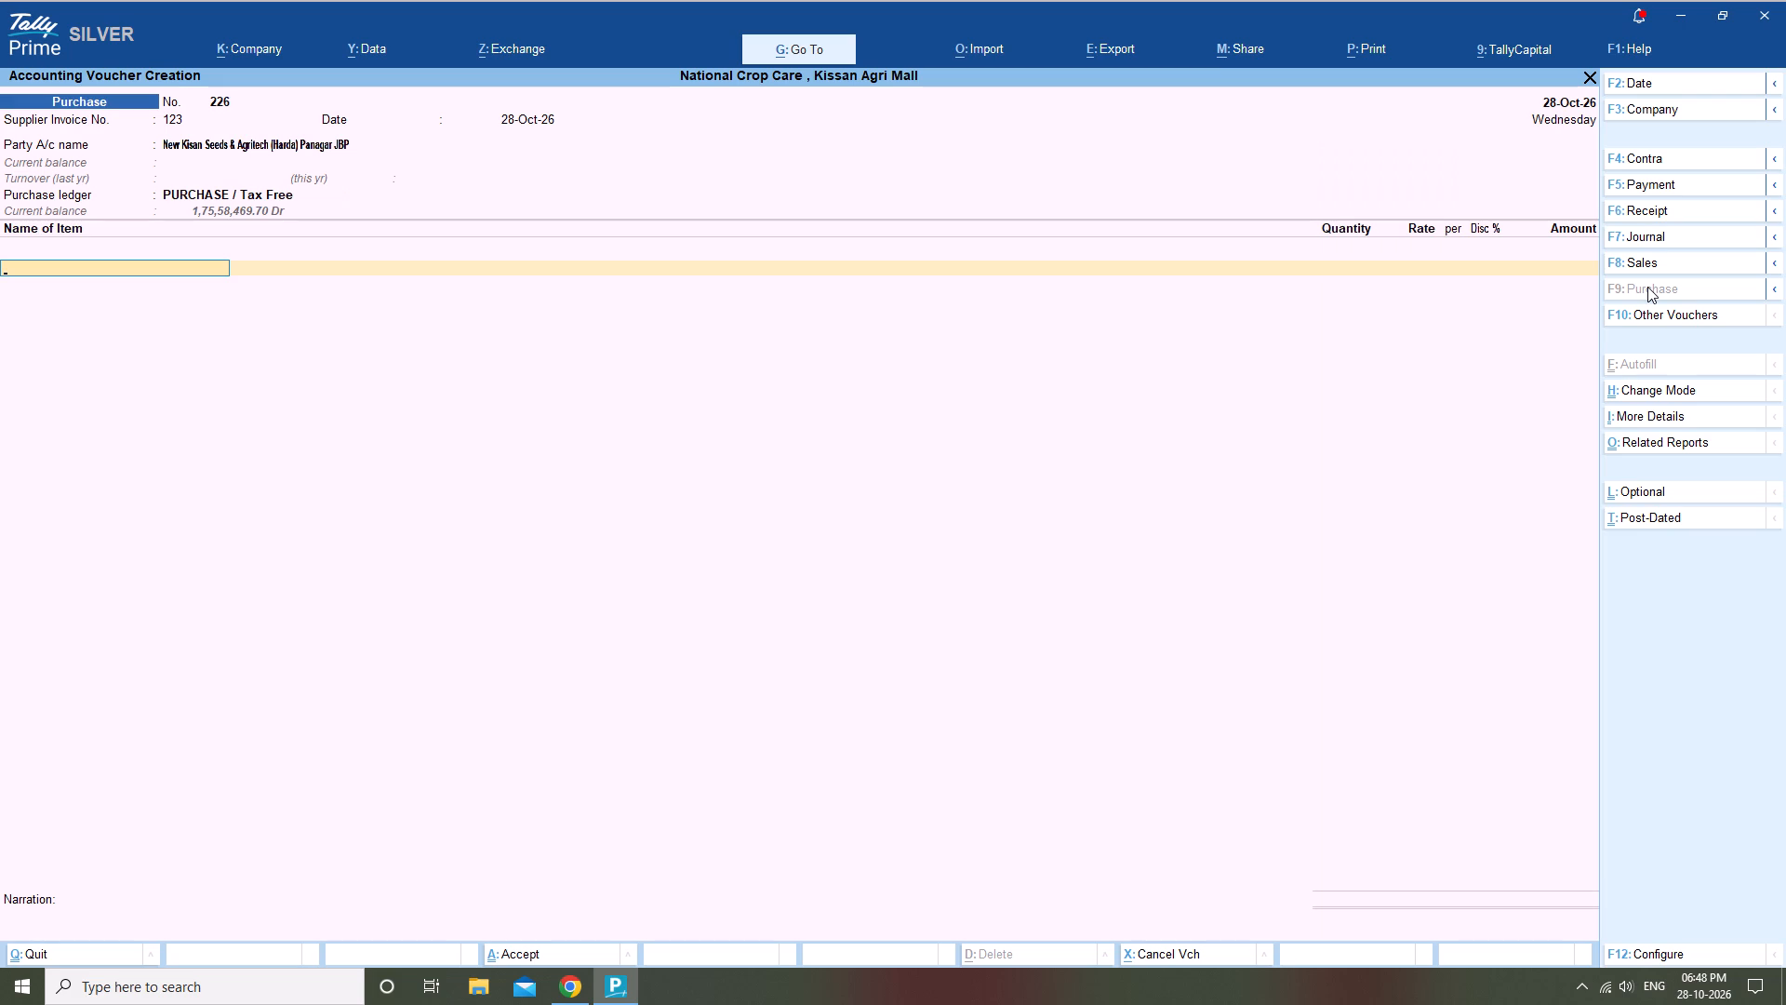
Find the wheat seeds stock items, select Wheat Seeds PBW-550 (40KG) on the first item line and copy its name.
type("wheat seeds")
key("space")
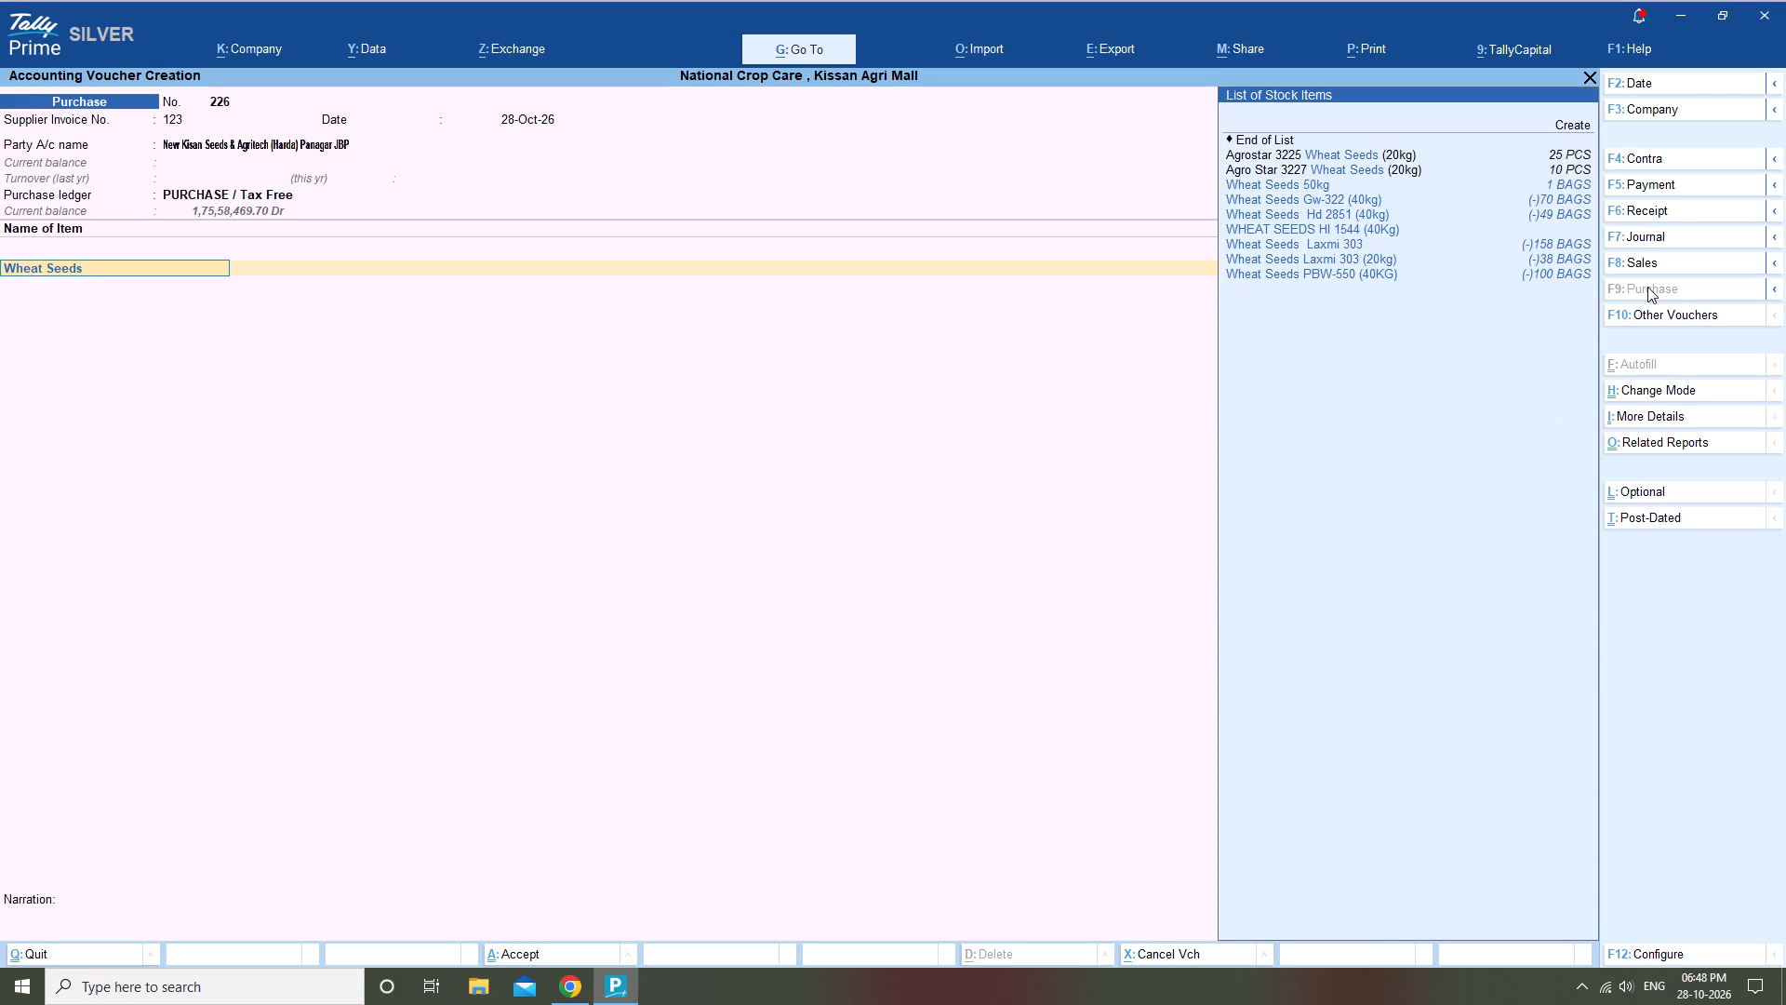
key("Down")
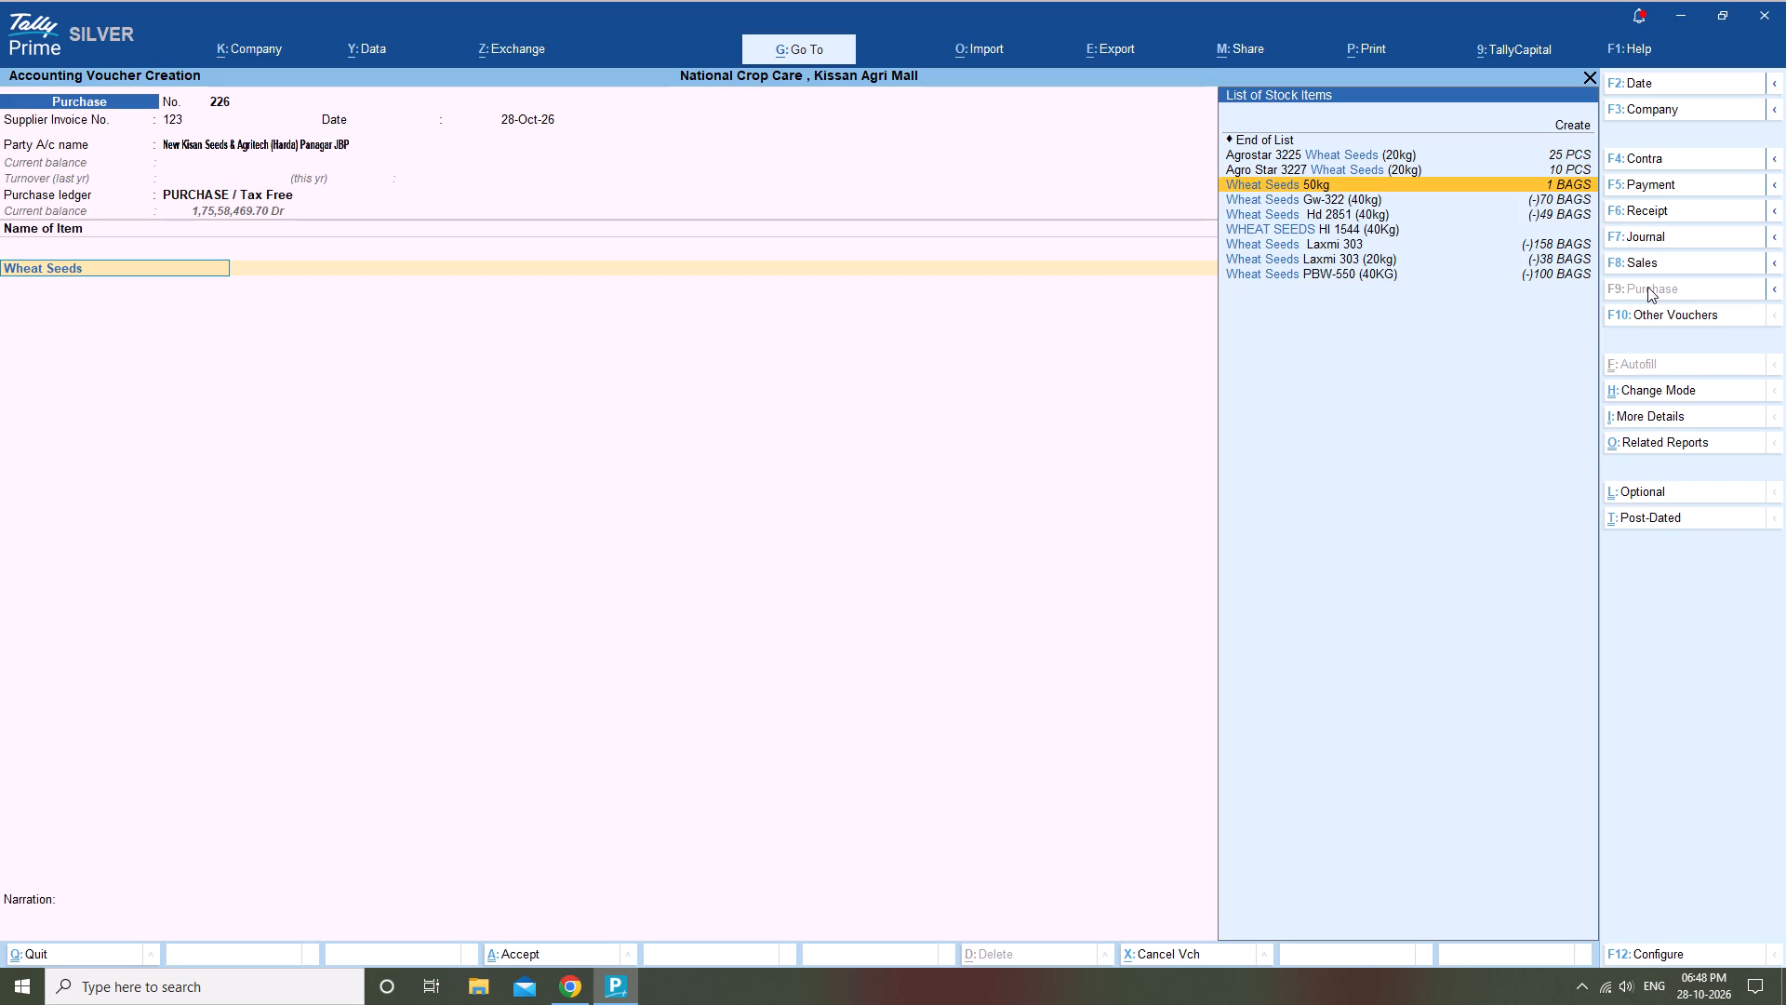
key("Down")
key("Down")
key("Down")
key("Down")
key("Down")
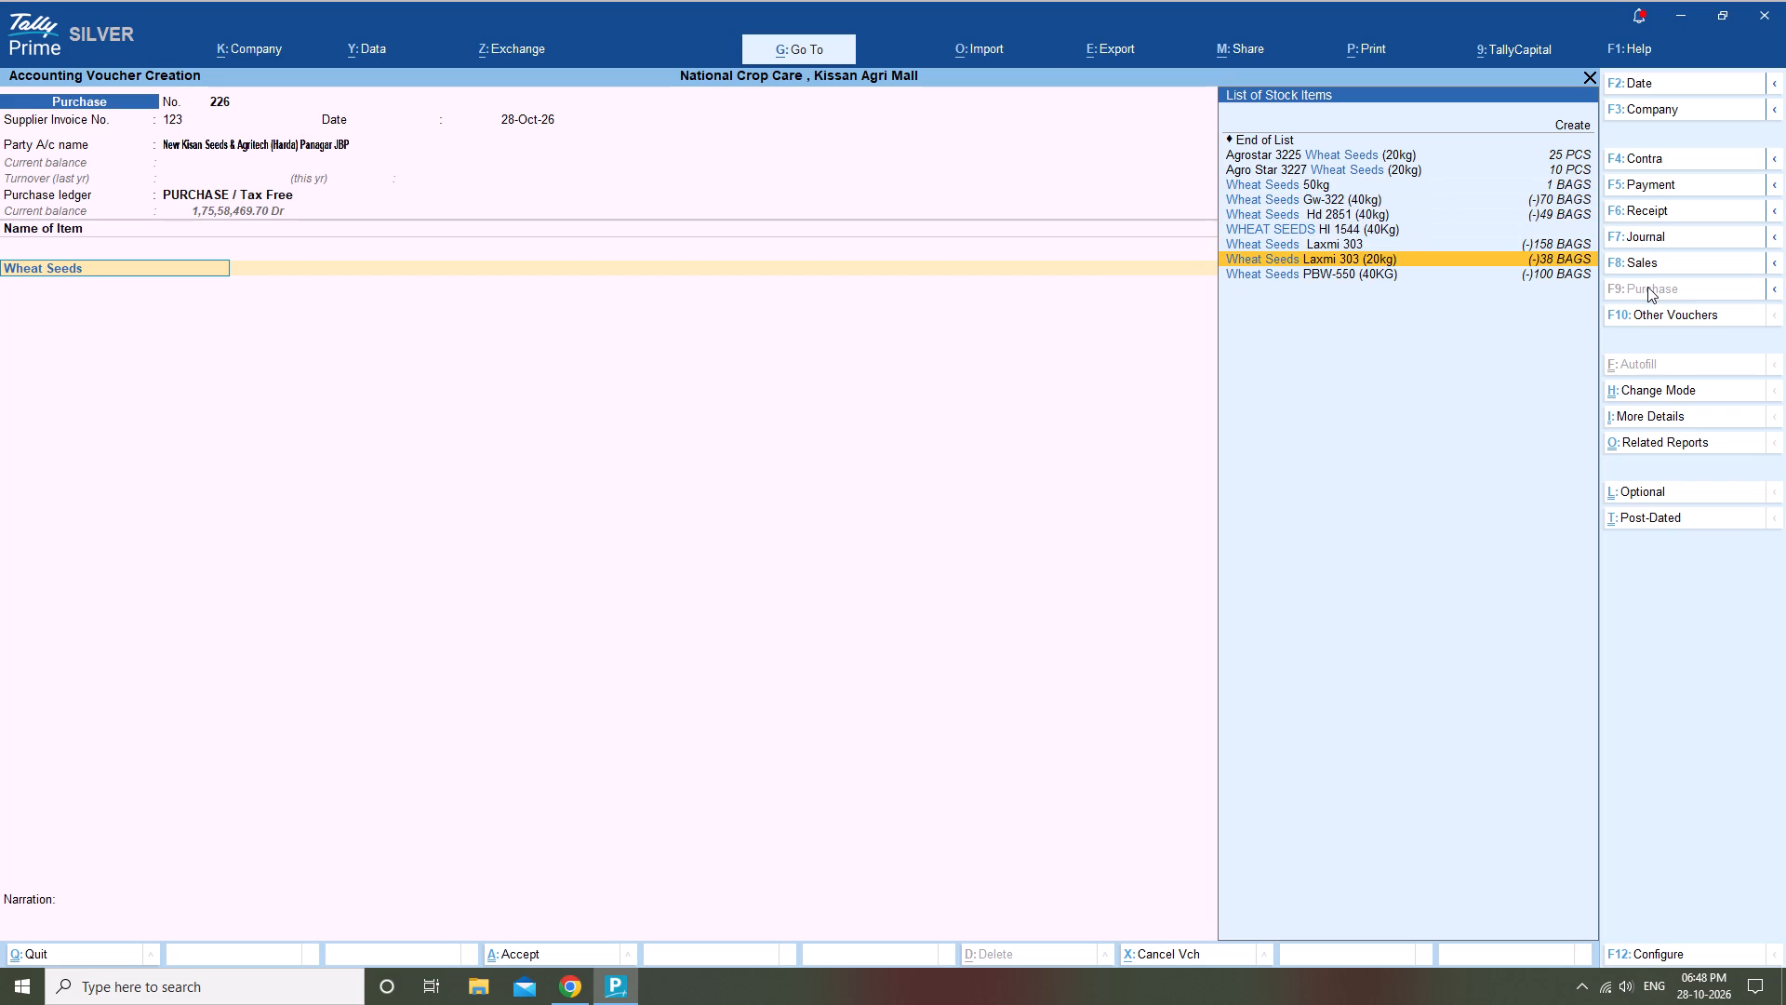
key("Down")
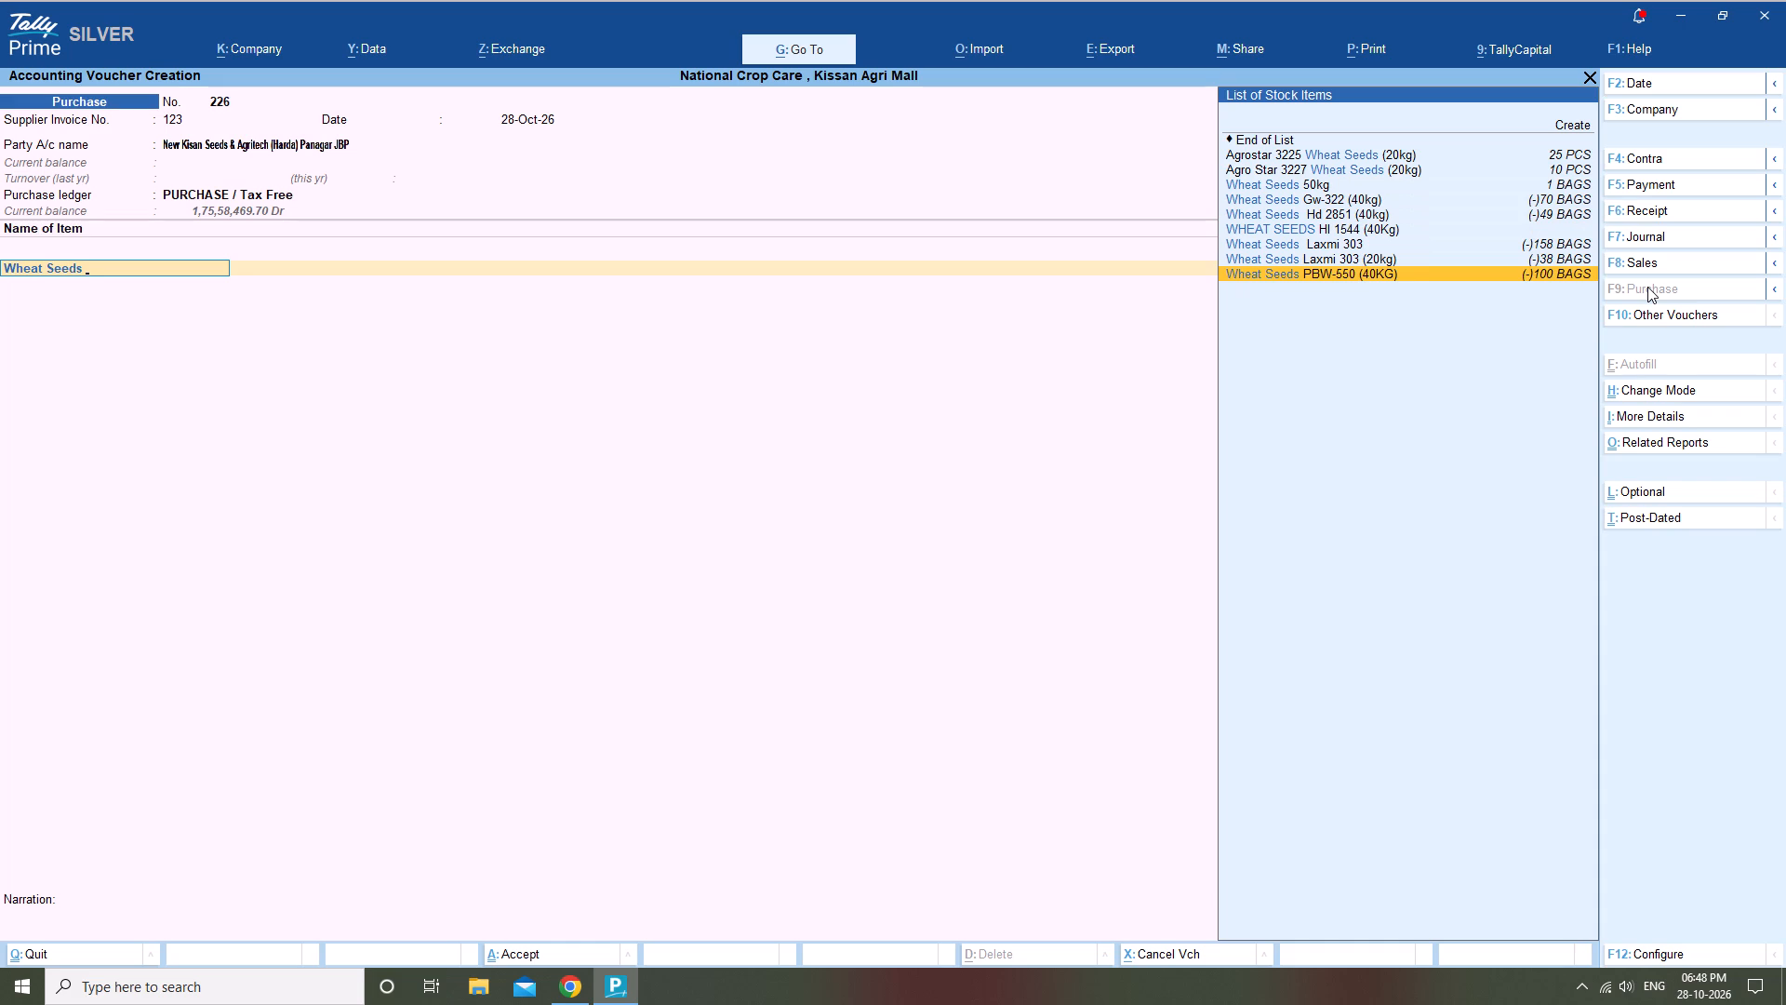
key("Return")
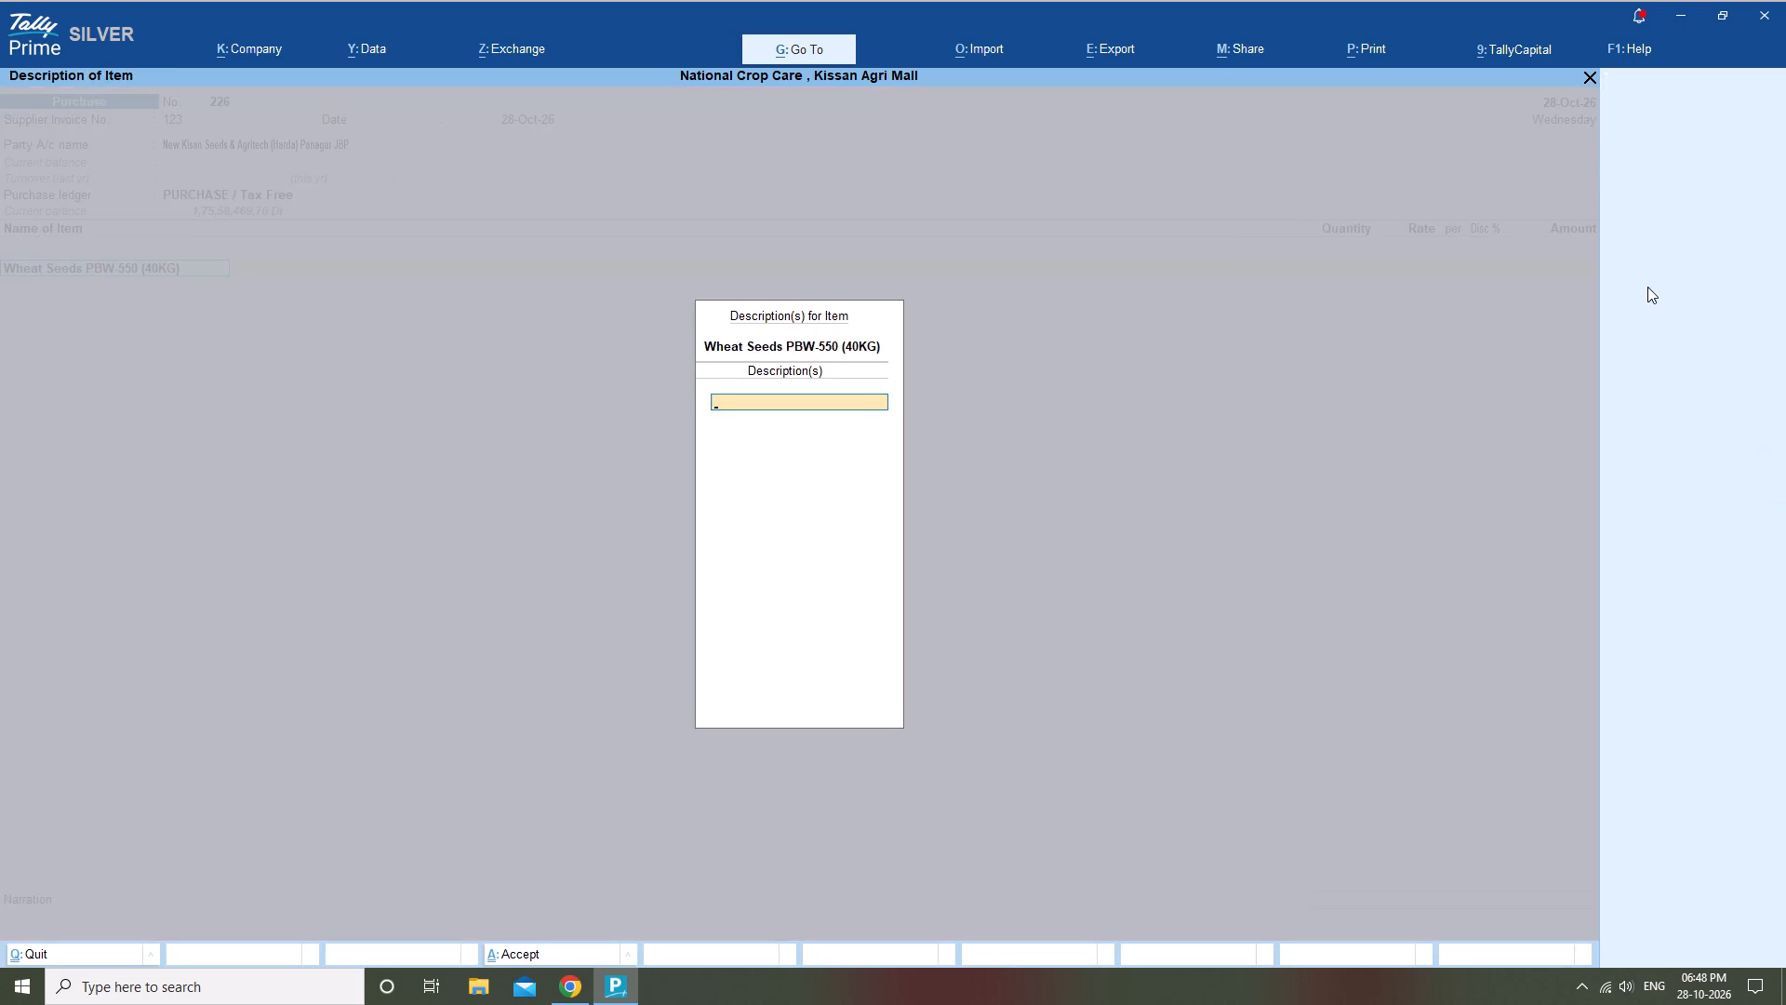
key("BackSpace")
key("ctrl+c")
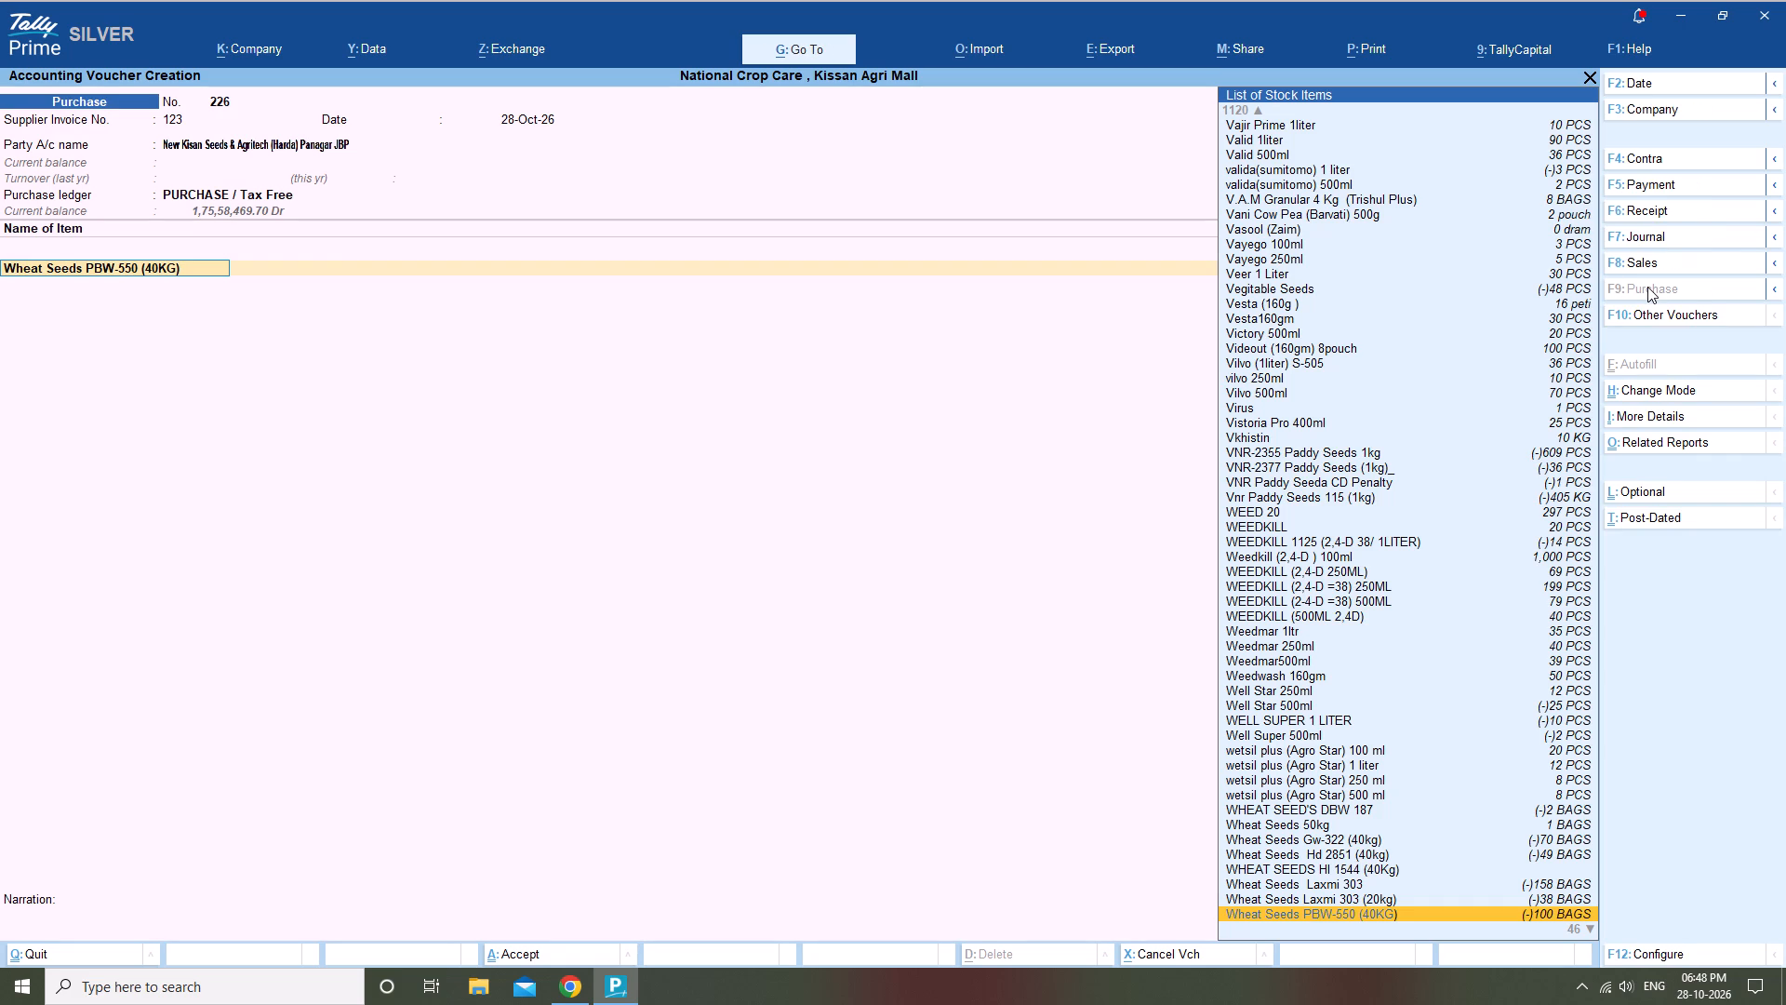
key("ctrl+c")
Start a new stock item from the copied name, changing it to Wheat Seeds PBW-550 (20kg).
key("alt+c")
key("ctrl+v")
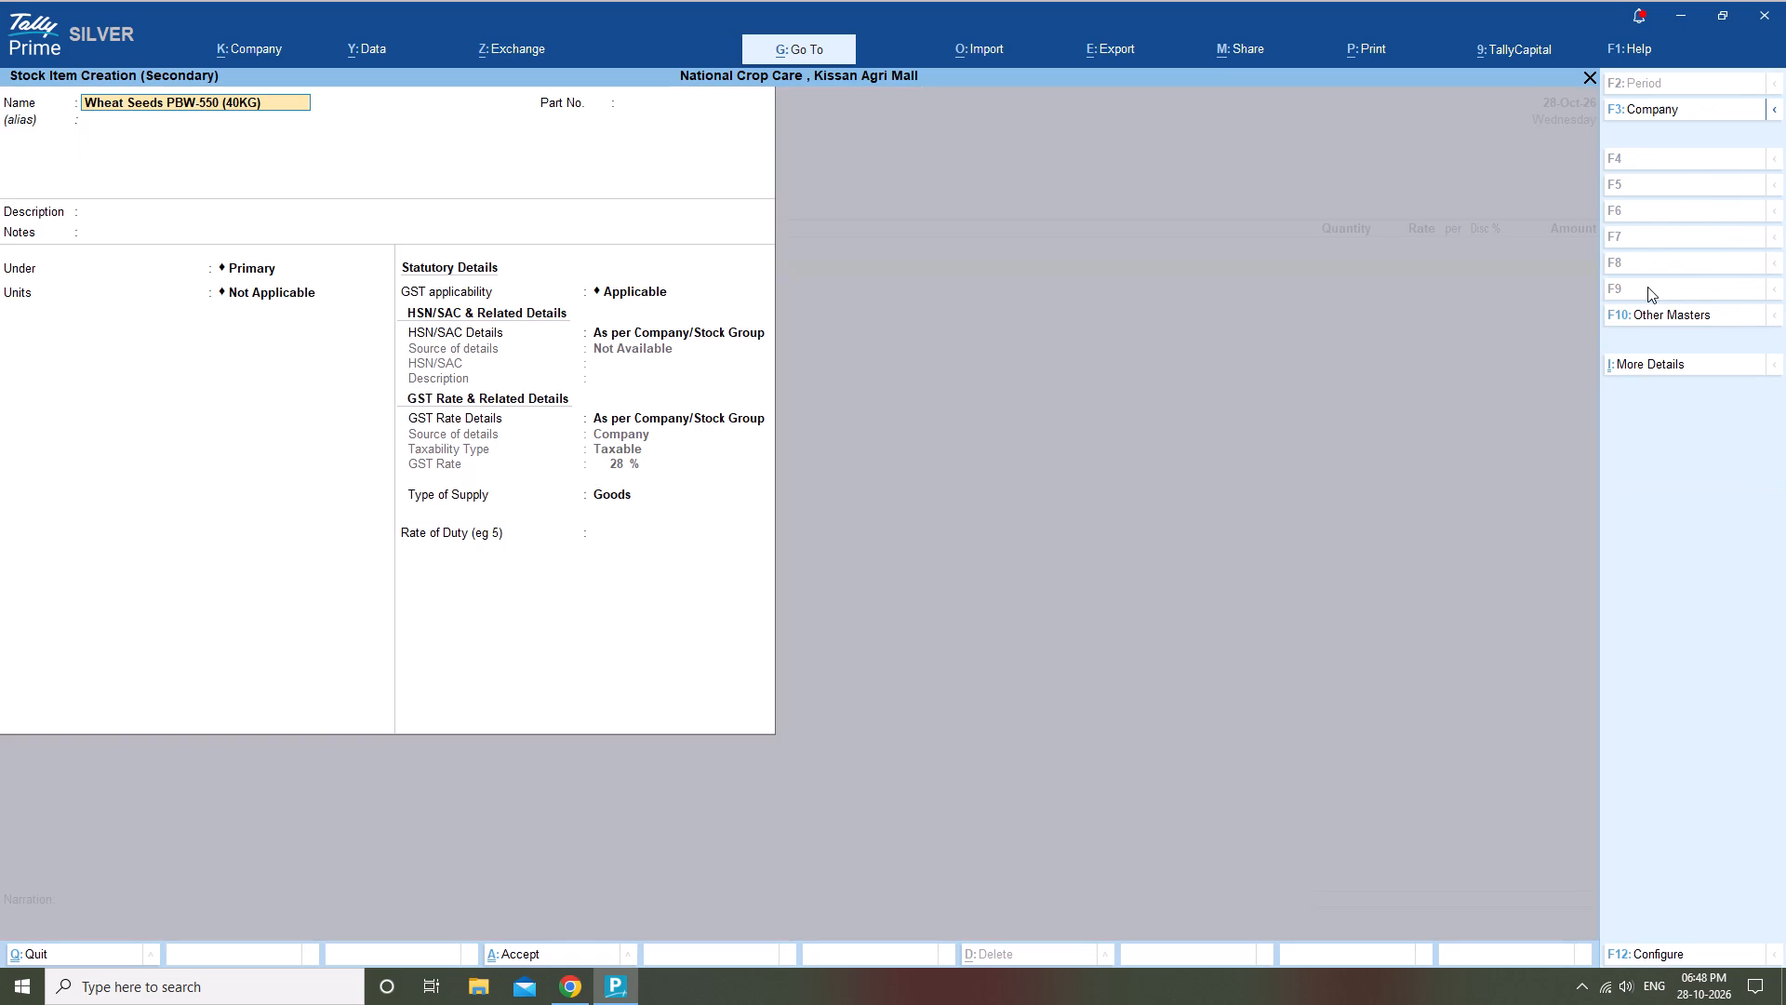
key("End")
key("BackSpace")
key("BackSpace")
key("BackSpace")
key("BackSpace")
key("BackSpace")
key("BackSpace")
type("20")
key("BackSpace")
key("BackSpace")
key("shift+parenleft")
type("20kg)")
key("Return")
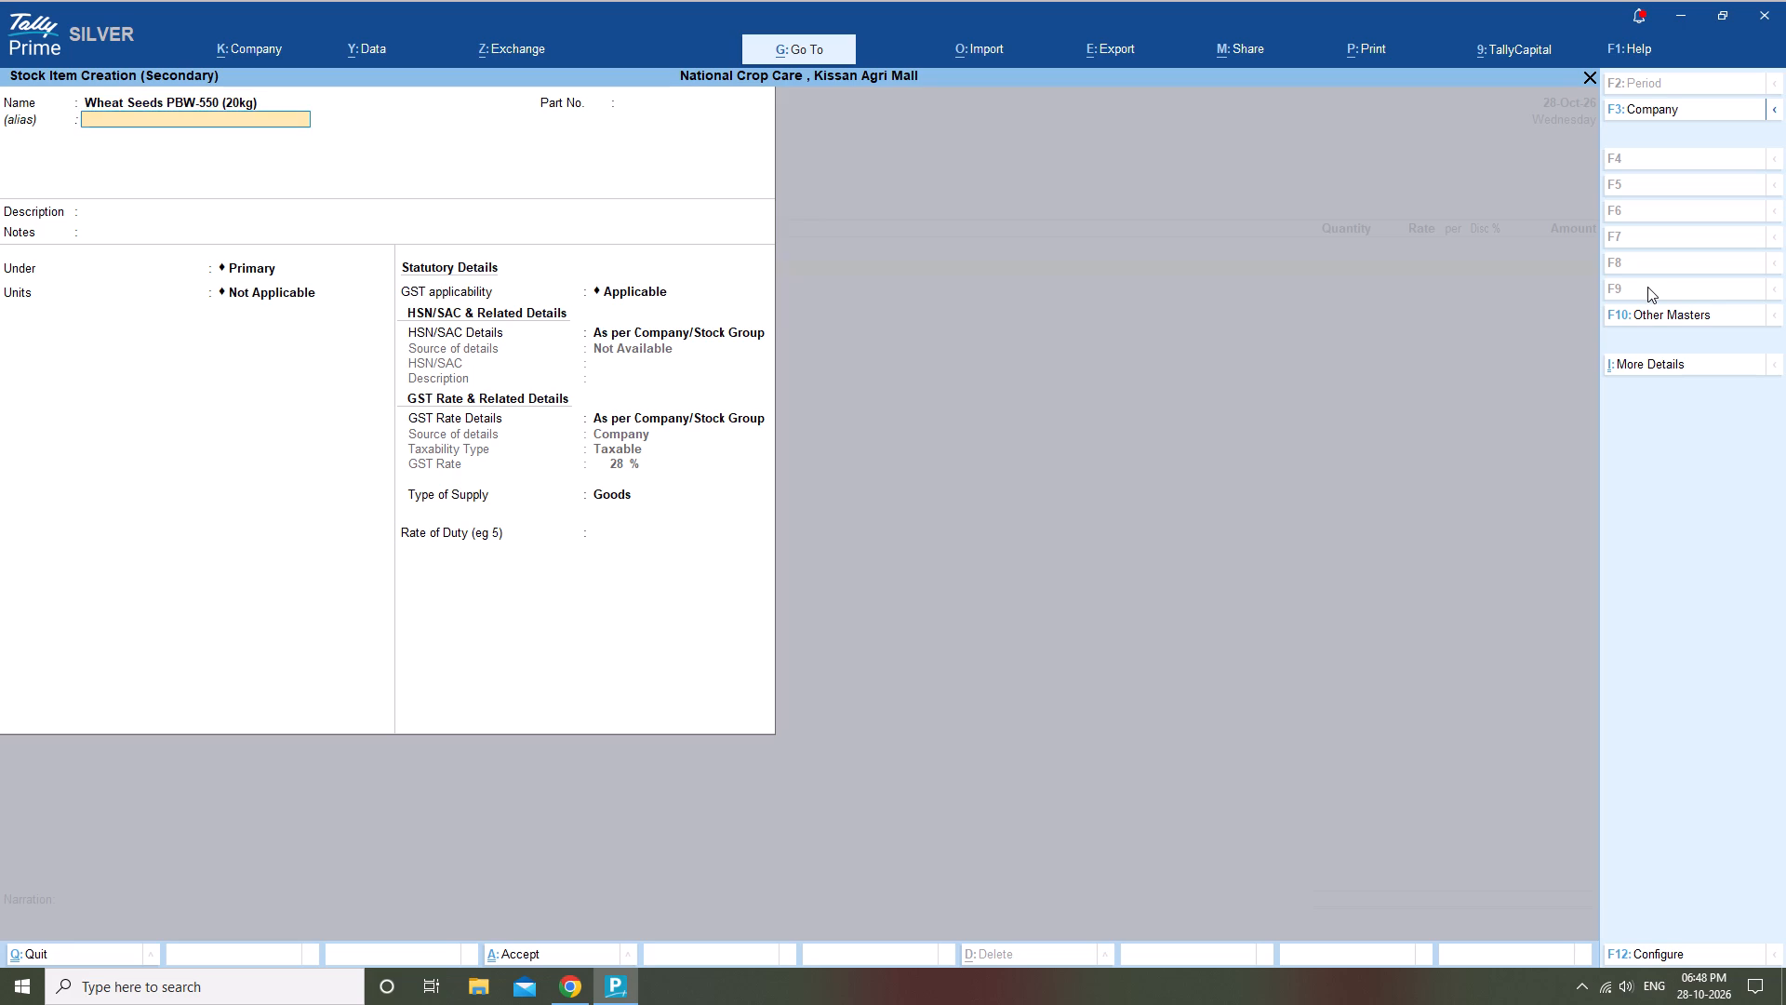
Leave the alias and description blank, keep the item under Primary and set its units to BAGS.
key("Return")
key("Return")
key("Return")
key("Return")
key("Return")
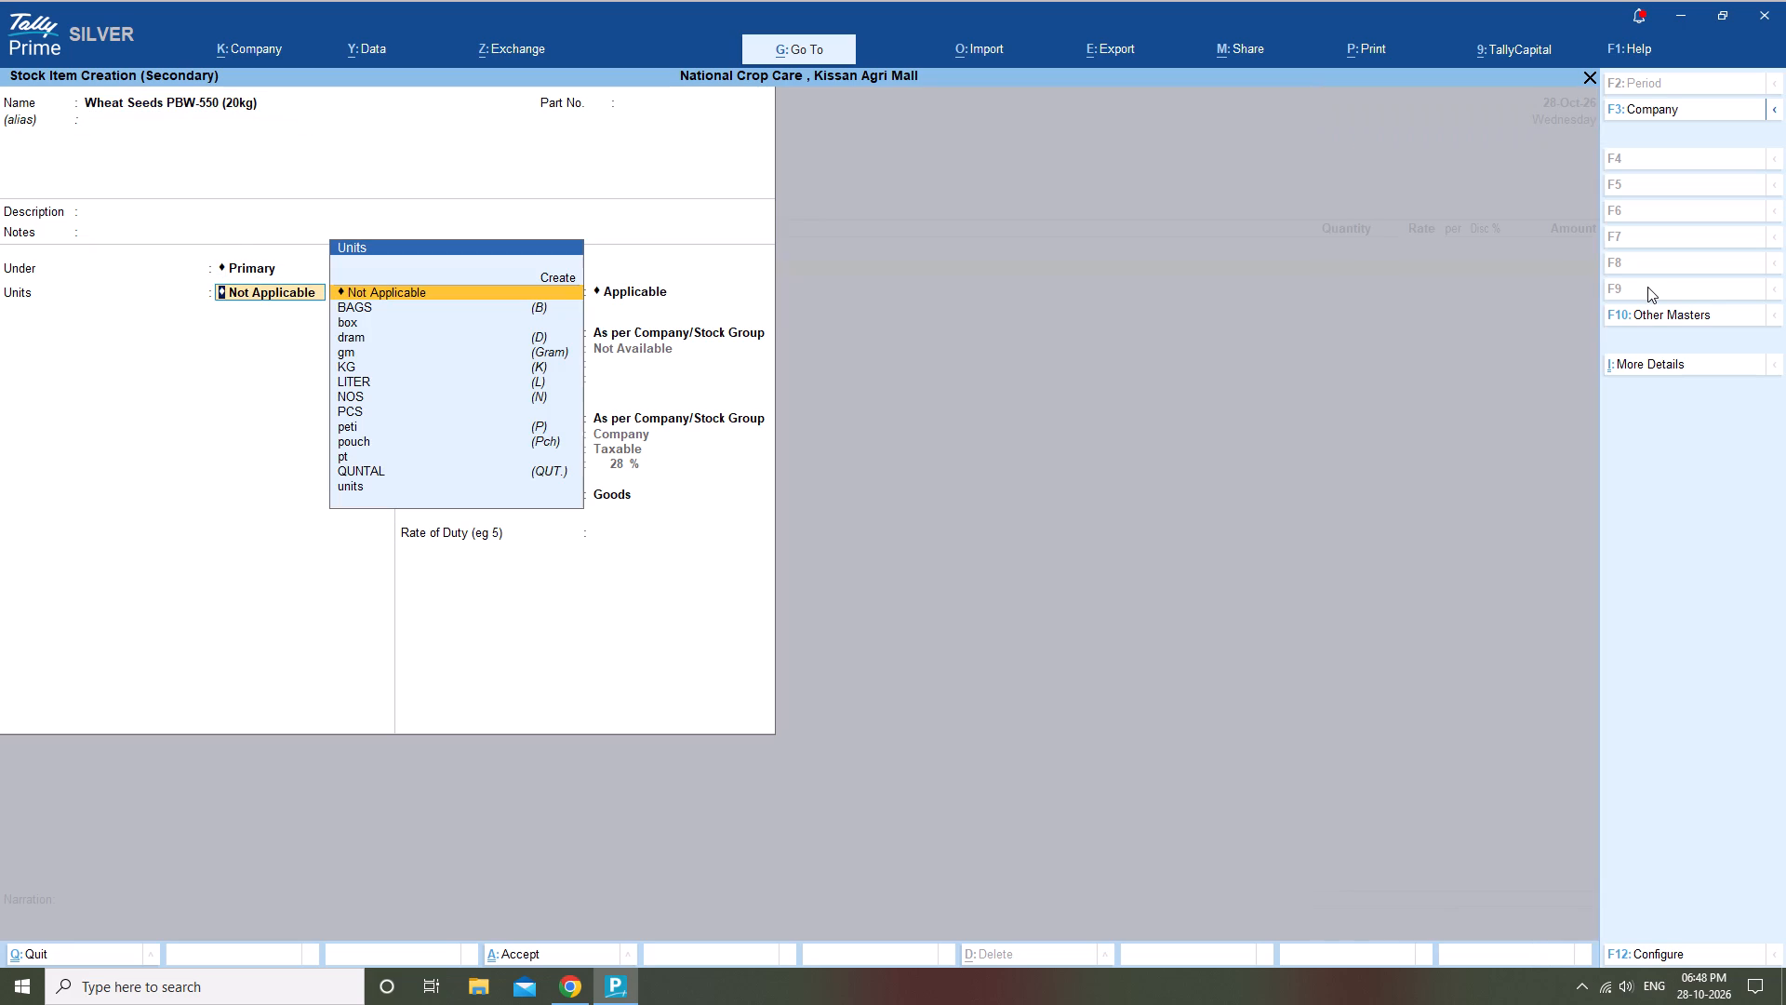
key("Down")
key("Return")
Keep GST applicable and set HSN/SAC details to Specify Details Here, leaving the code and description blank.
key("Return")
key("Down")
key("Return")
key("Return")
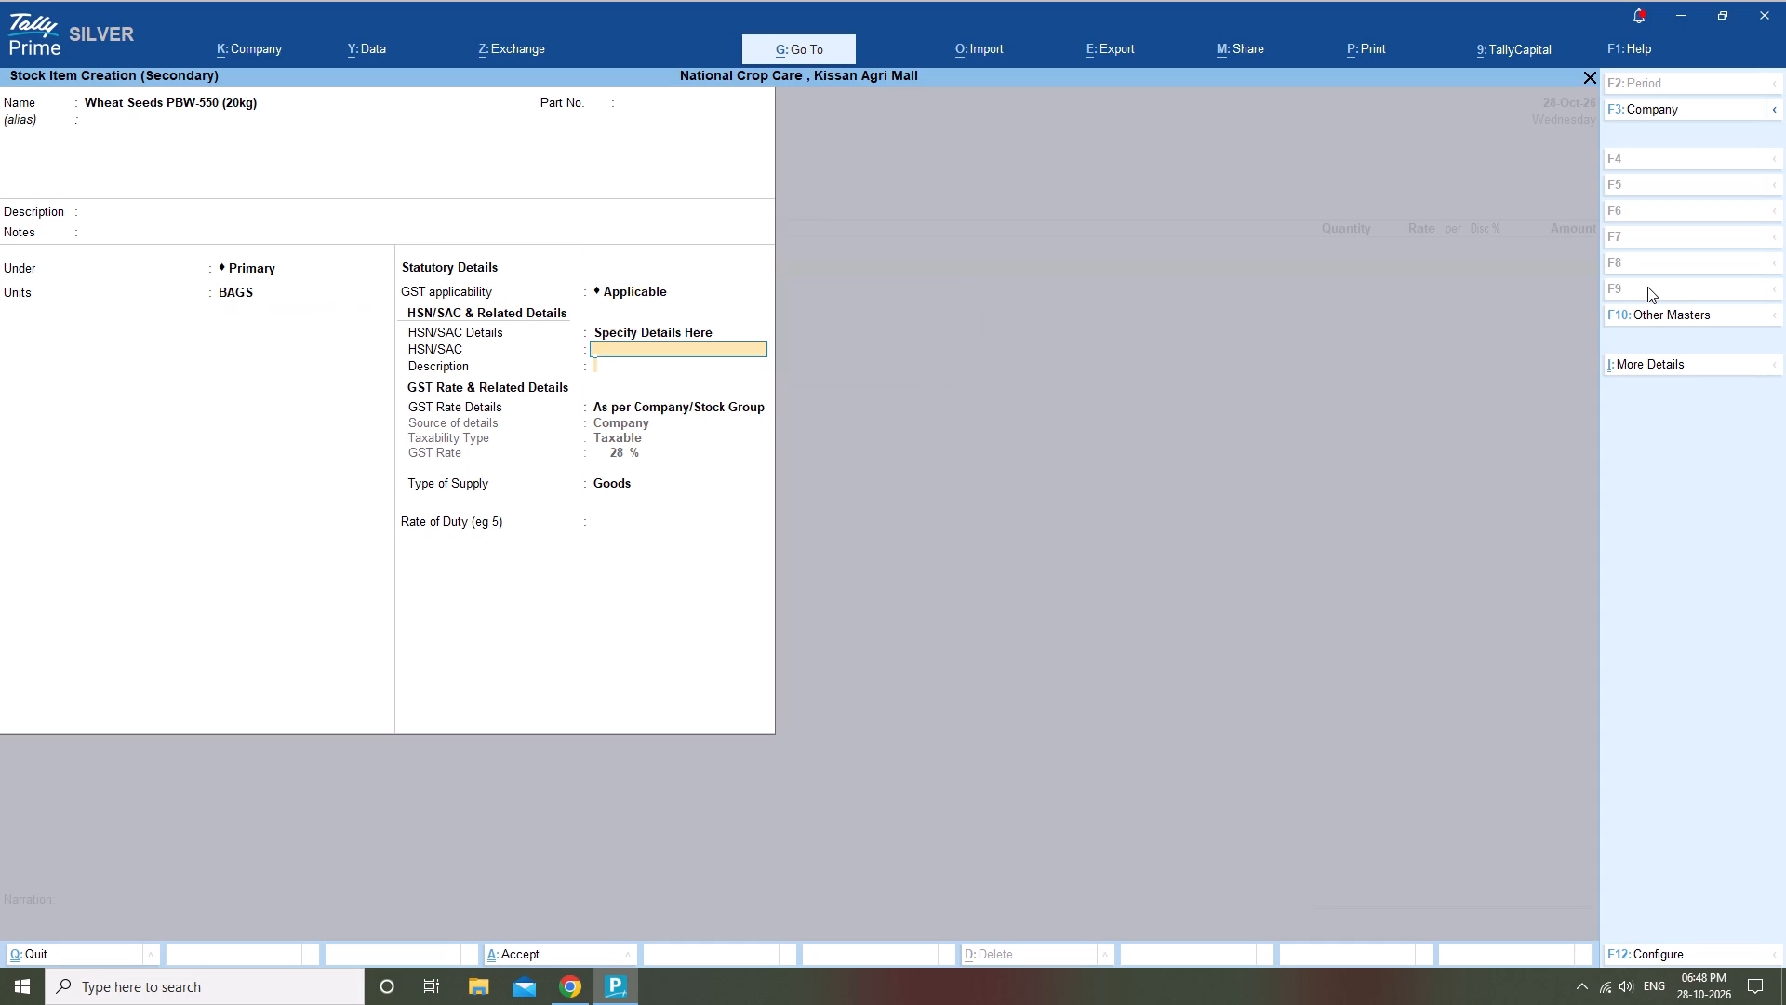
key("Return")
Specify the item's GST rate details as Nil Rated, keep Goods as the type of supply and save the stock item.
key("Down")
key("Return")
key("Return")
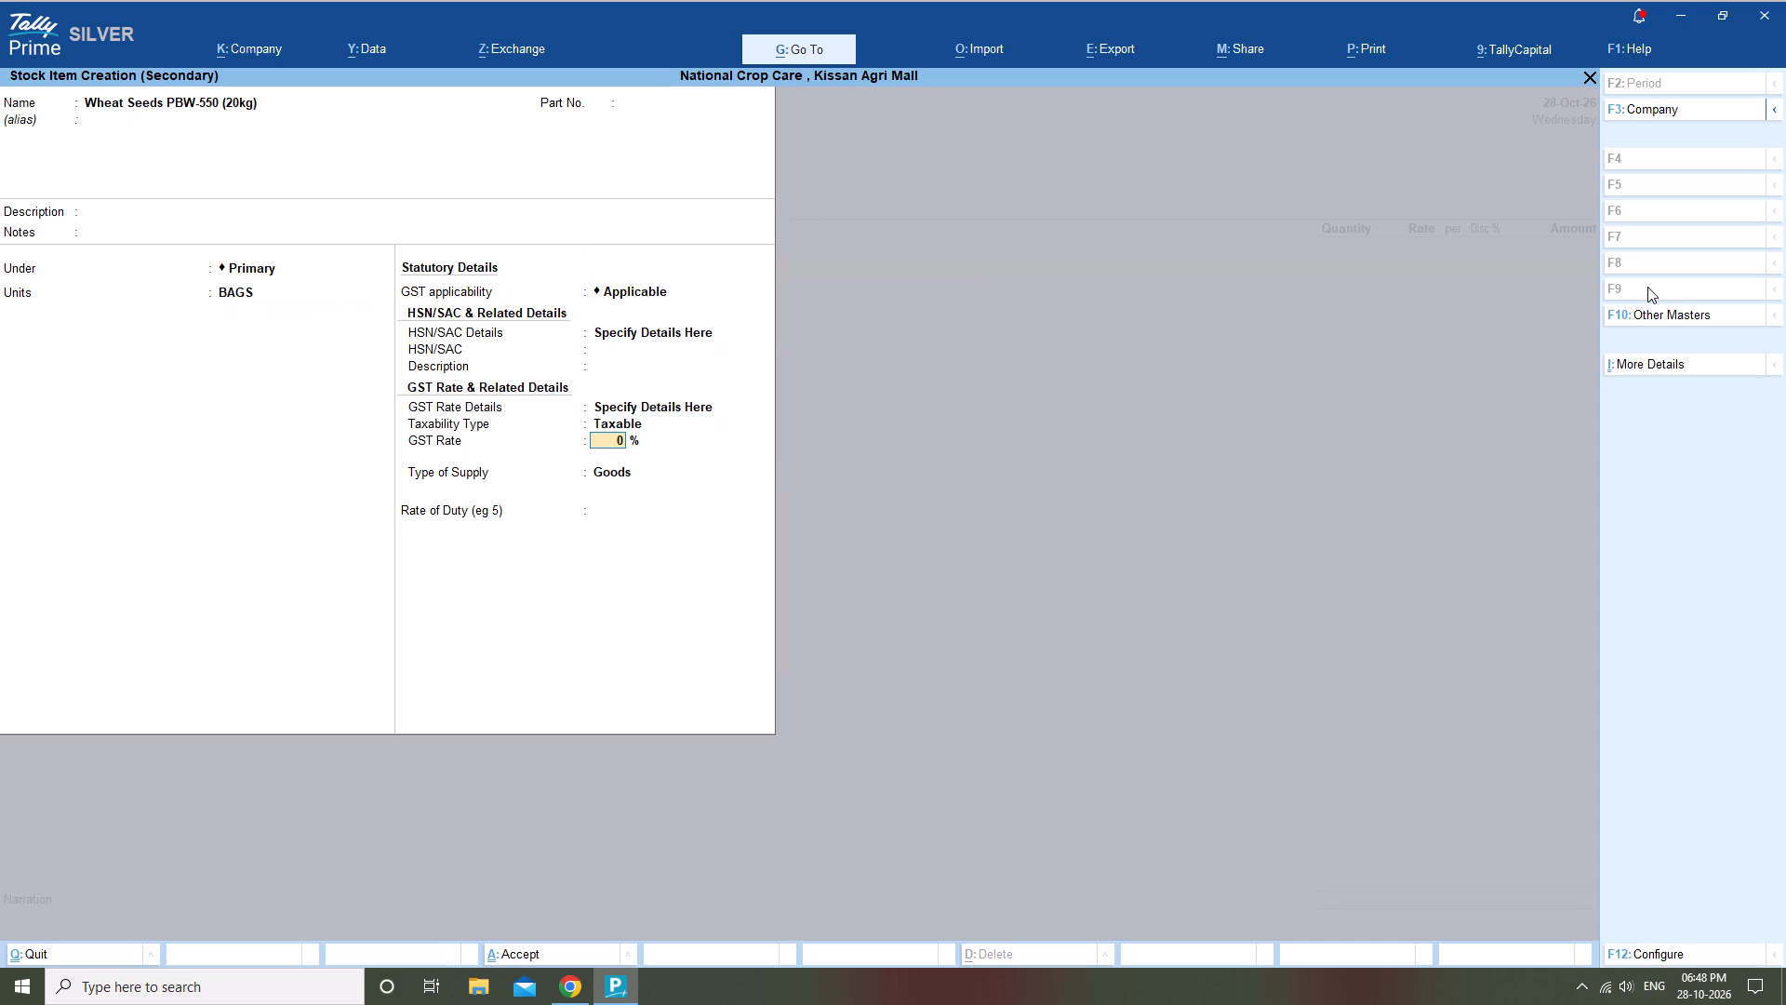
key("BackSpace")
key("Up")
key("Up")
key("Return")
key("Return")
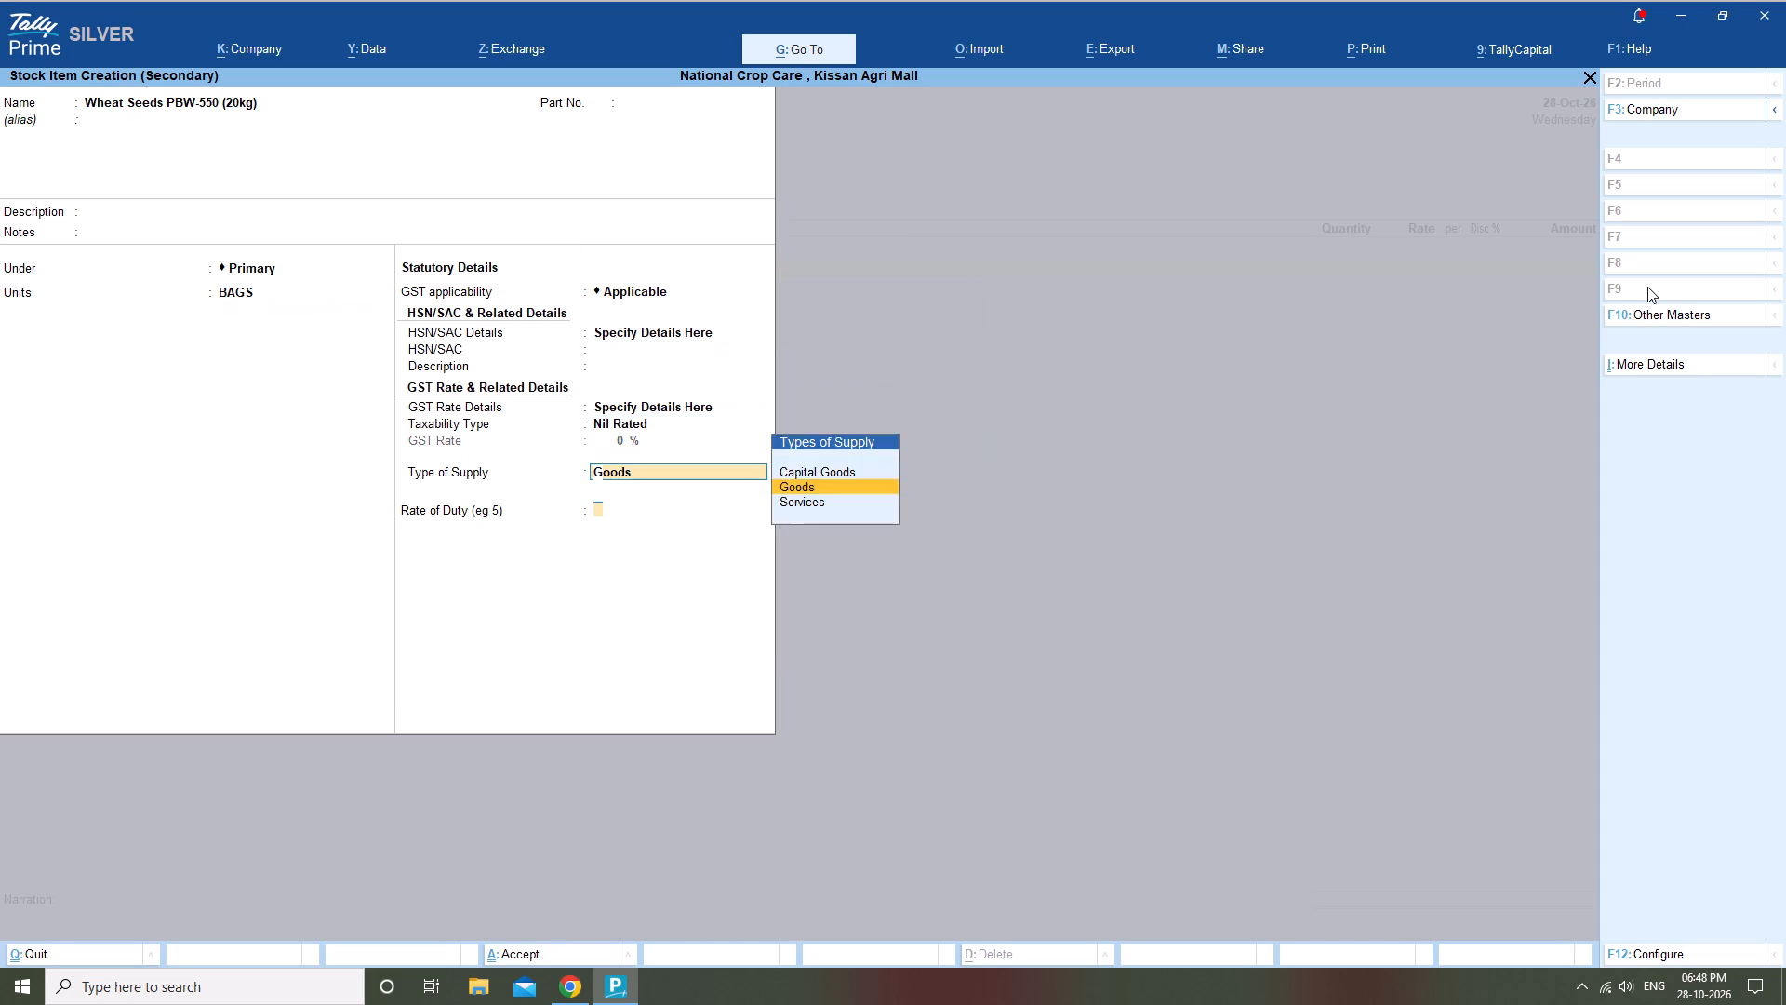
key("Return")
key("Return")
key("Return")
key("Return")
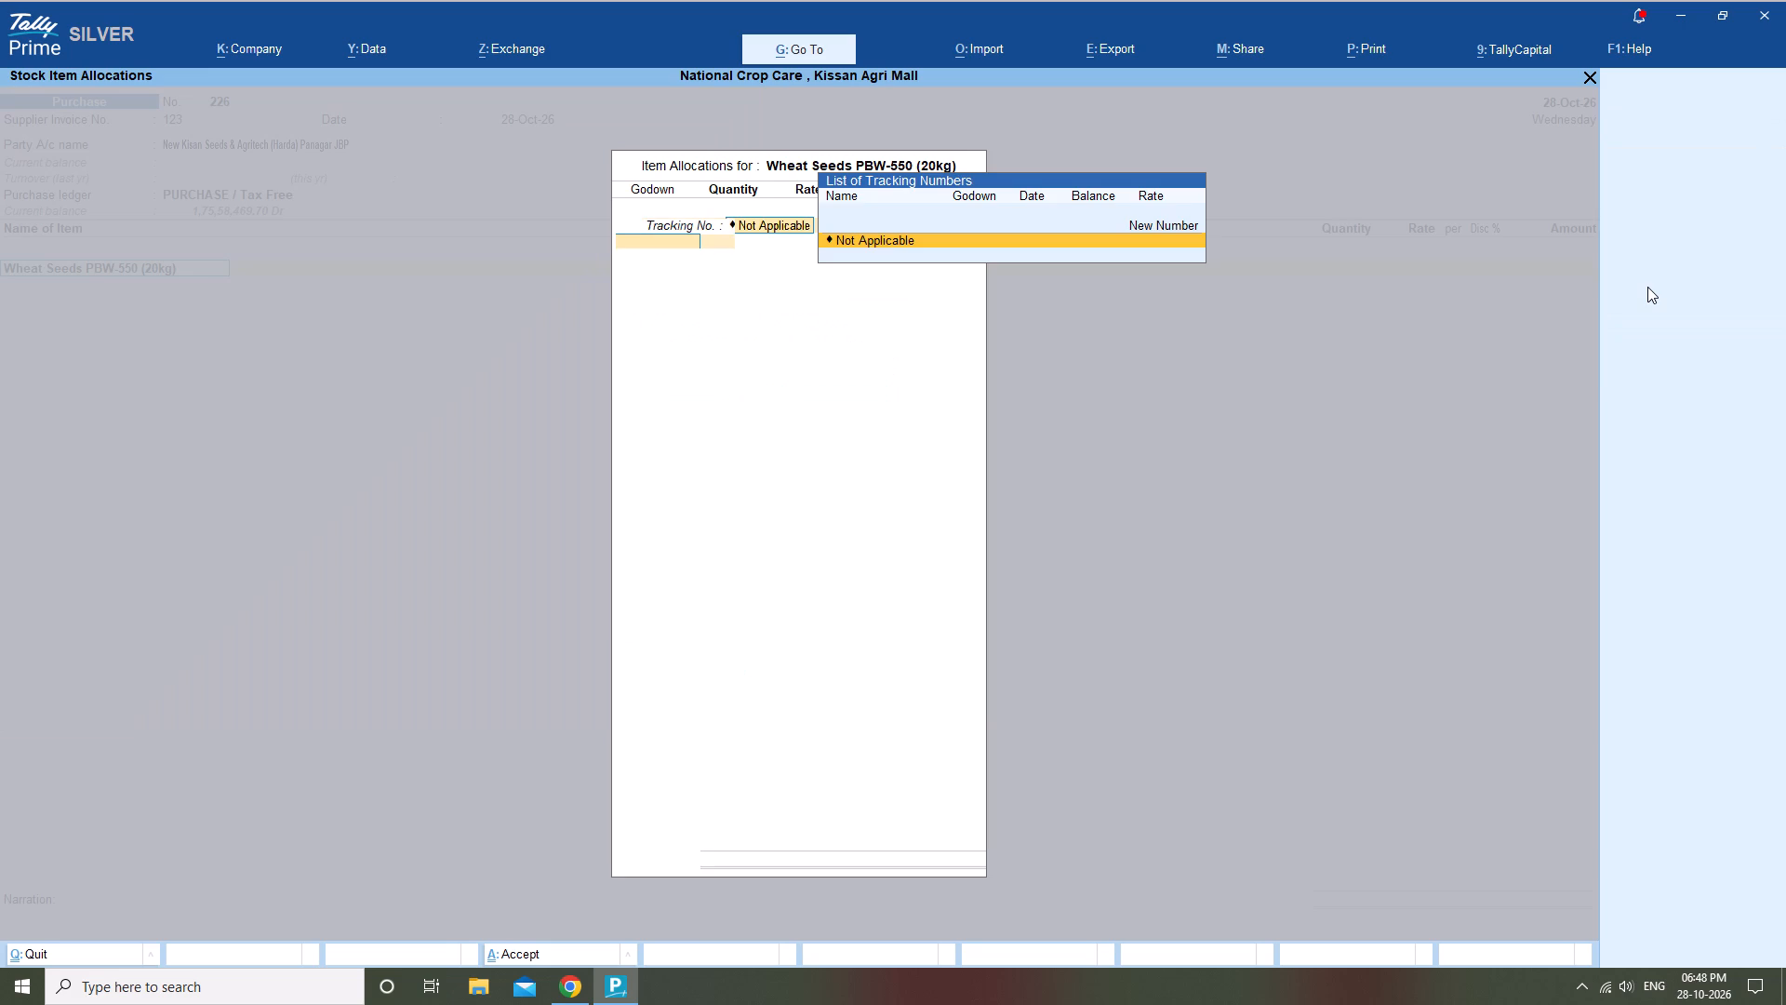
Allocate 250 BAGS of Wheat Seeds PBW-550 (20kg) to Main Location with no rate and an amount of 1, and accept the item line.
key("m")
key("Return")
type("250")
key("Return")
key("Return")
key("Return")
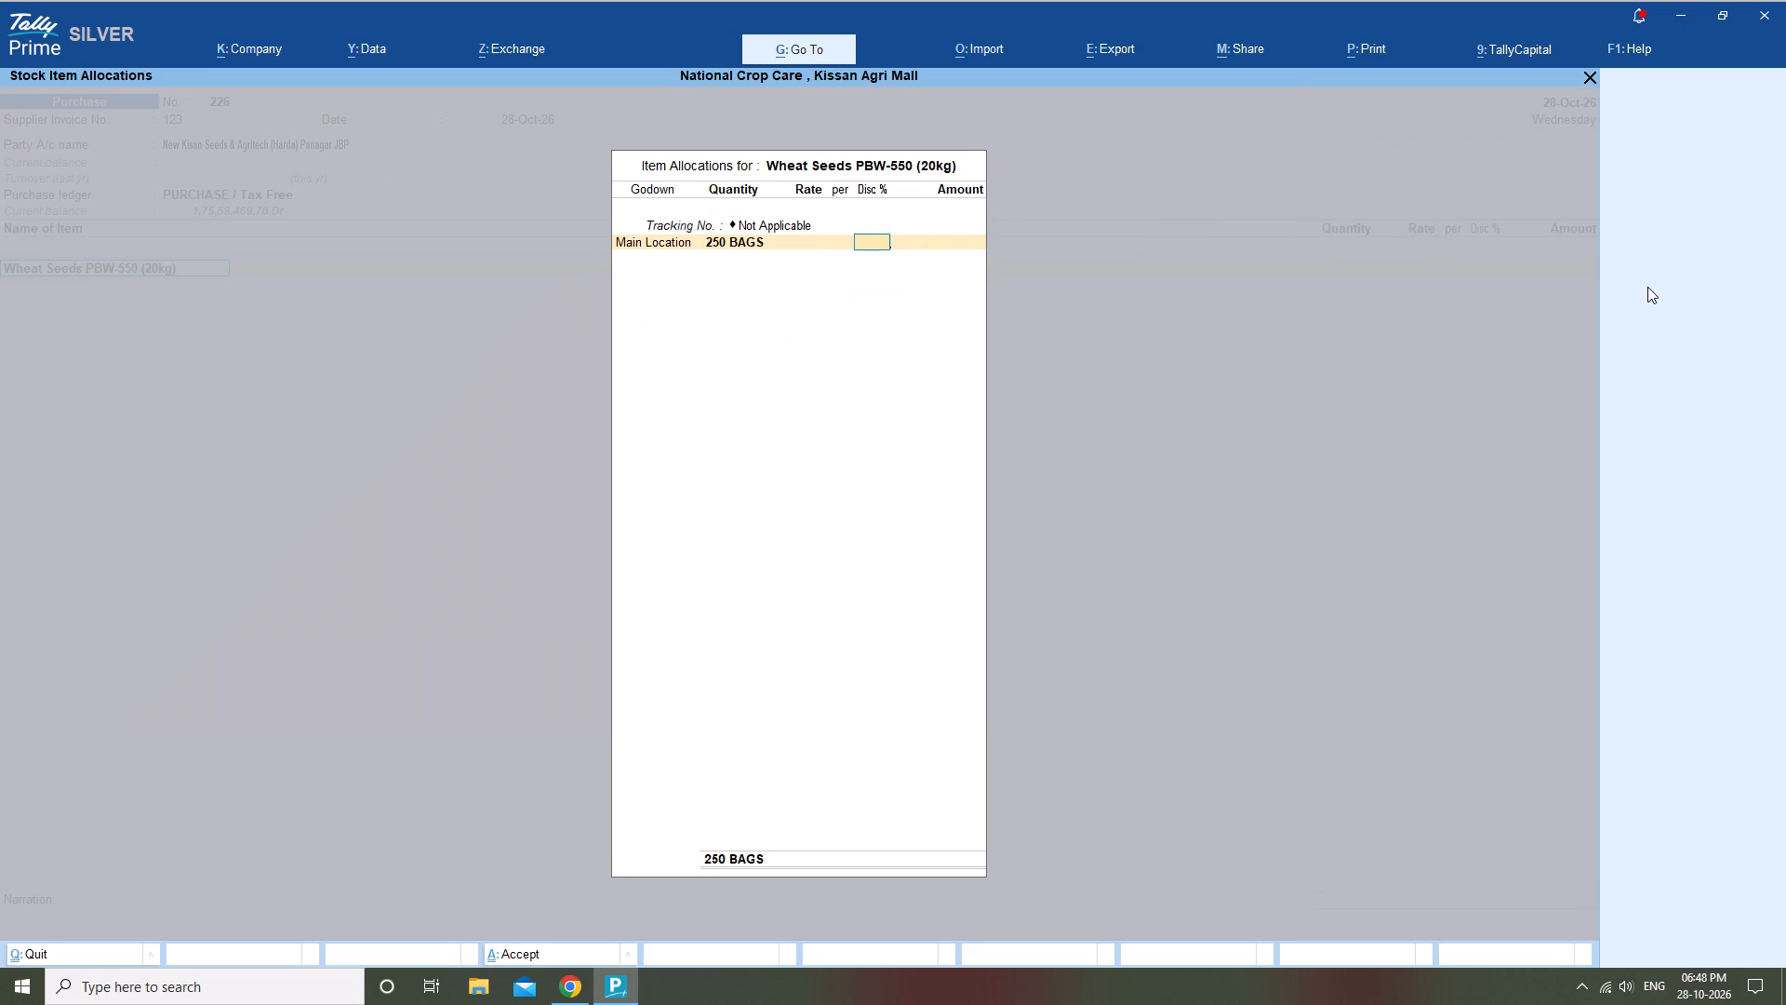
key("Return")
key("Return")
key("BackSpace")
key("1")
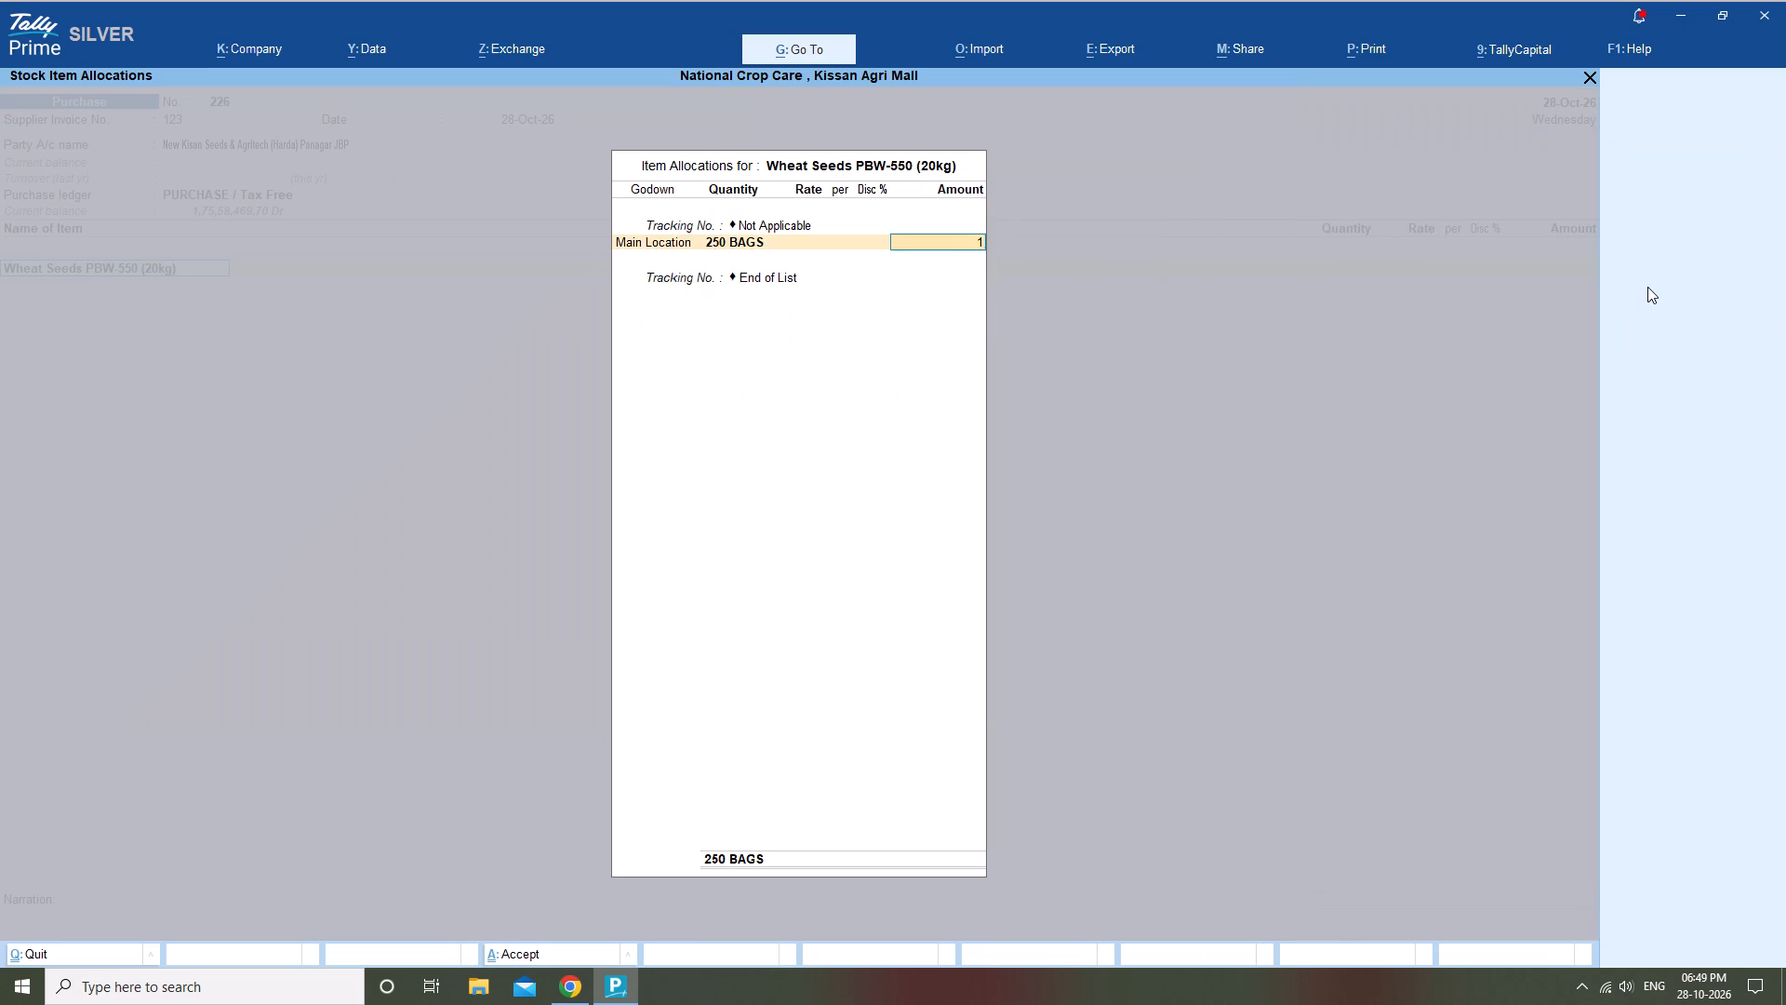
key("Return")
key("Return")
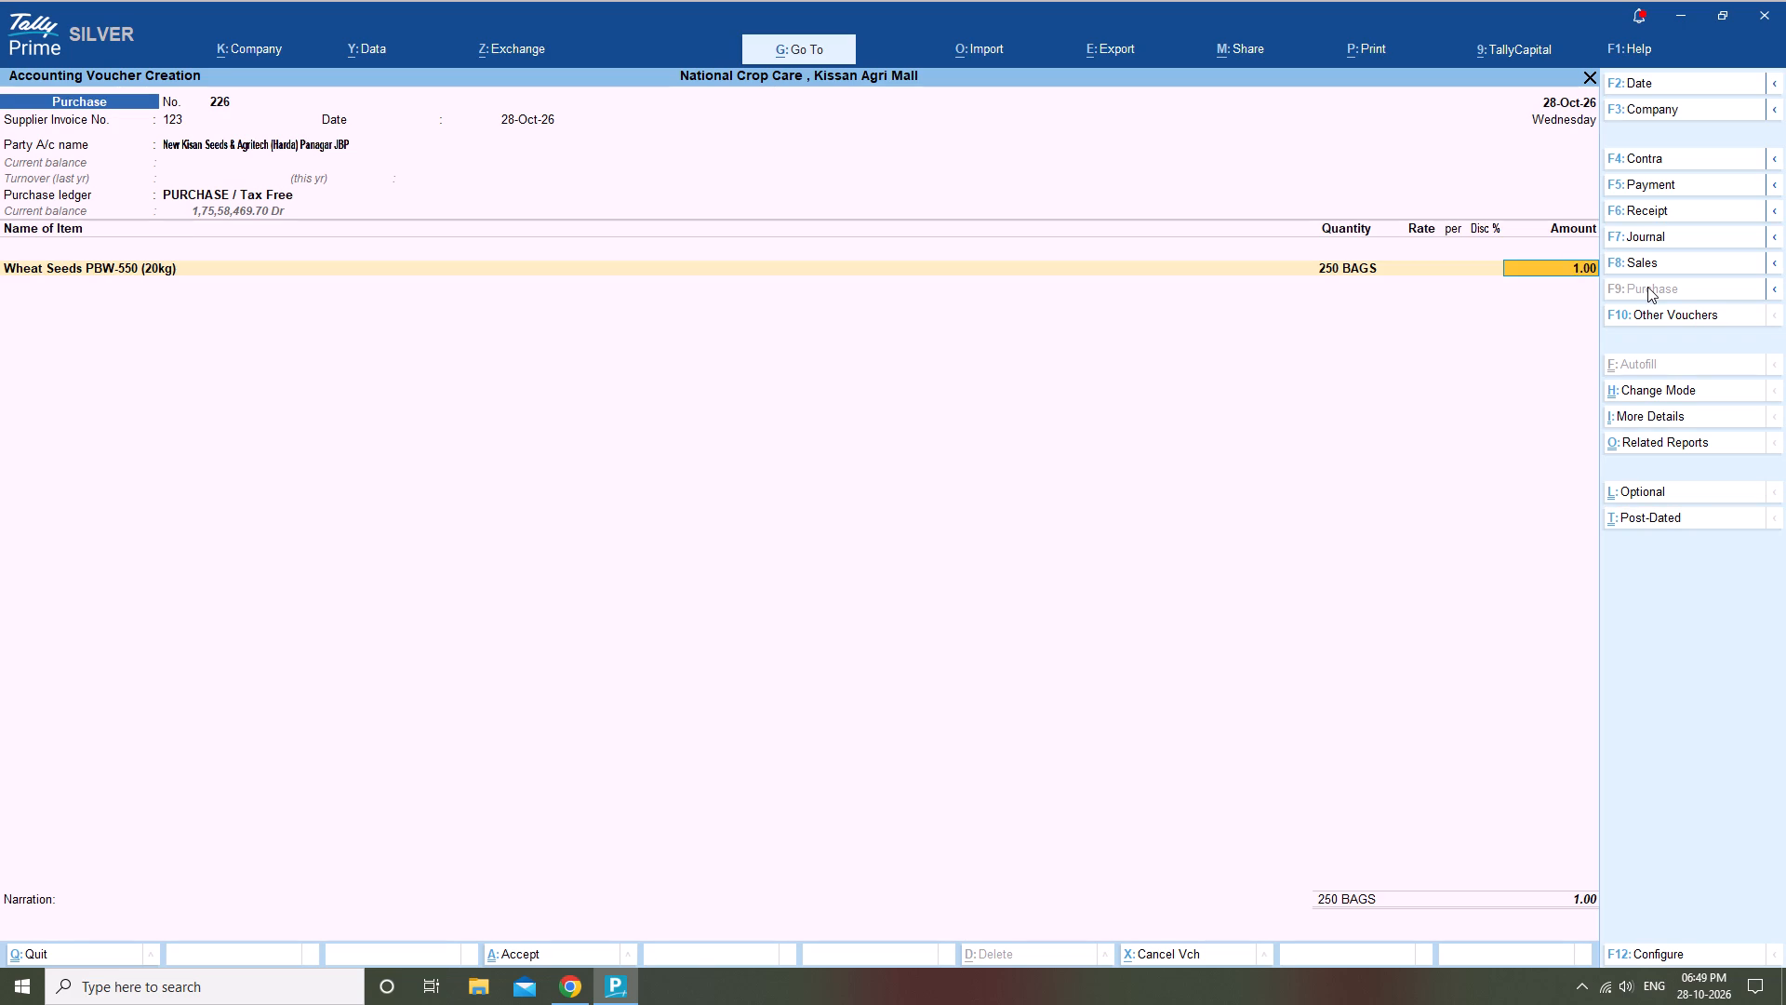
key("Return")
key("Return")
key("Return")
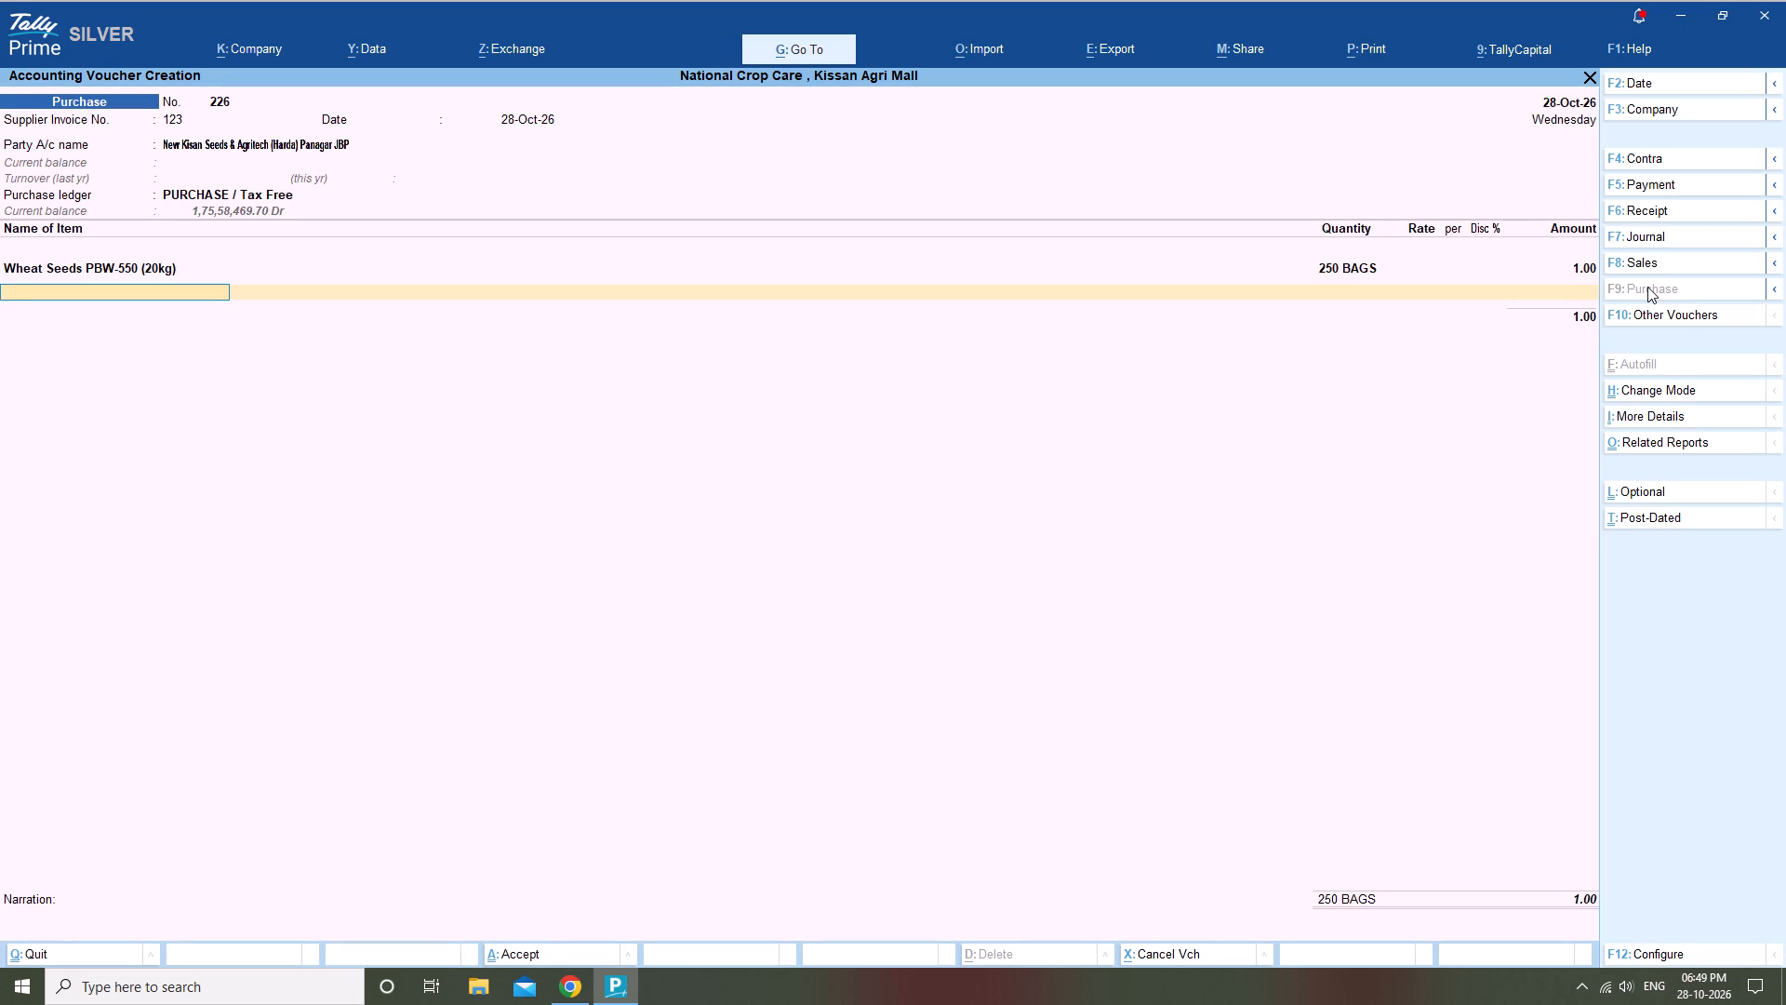
Reopen the Wheat Seeds PBW-550 (20kg) line and review its allocation of quantity, rate and amount.
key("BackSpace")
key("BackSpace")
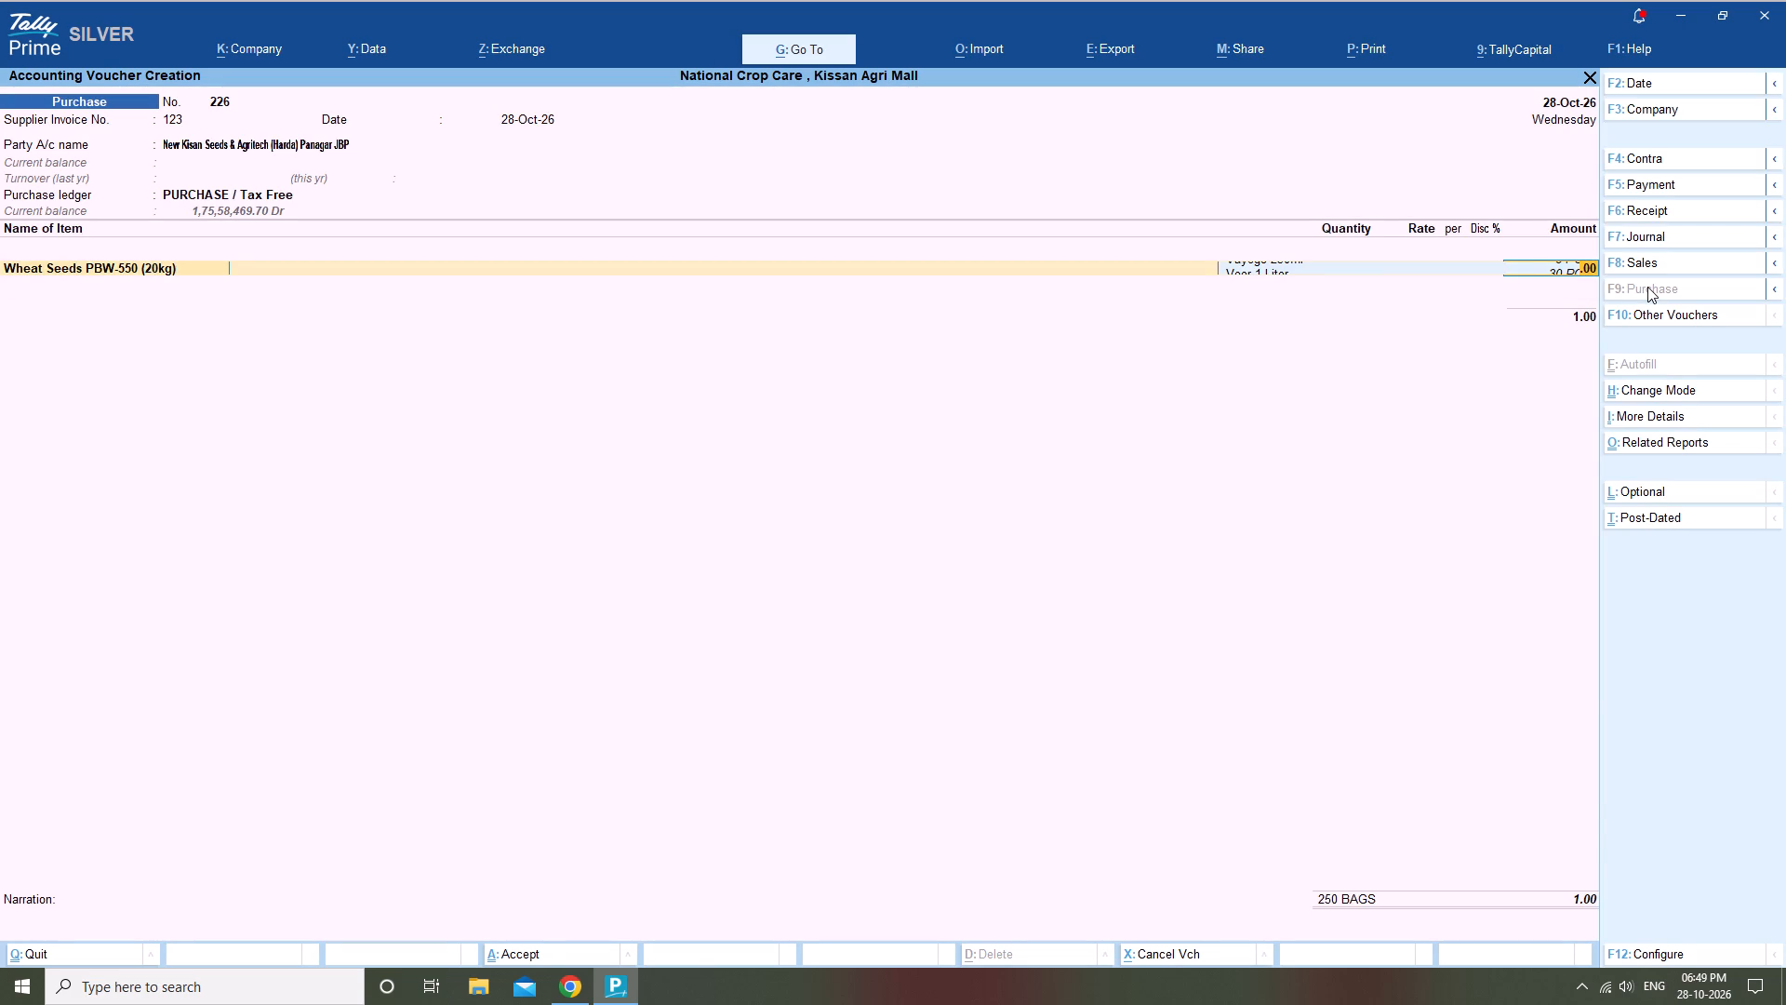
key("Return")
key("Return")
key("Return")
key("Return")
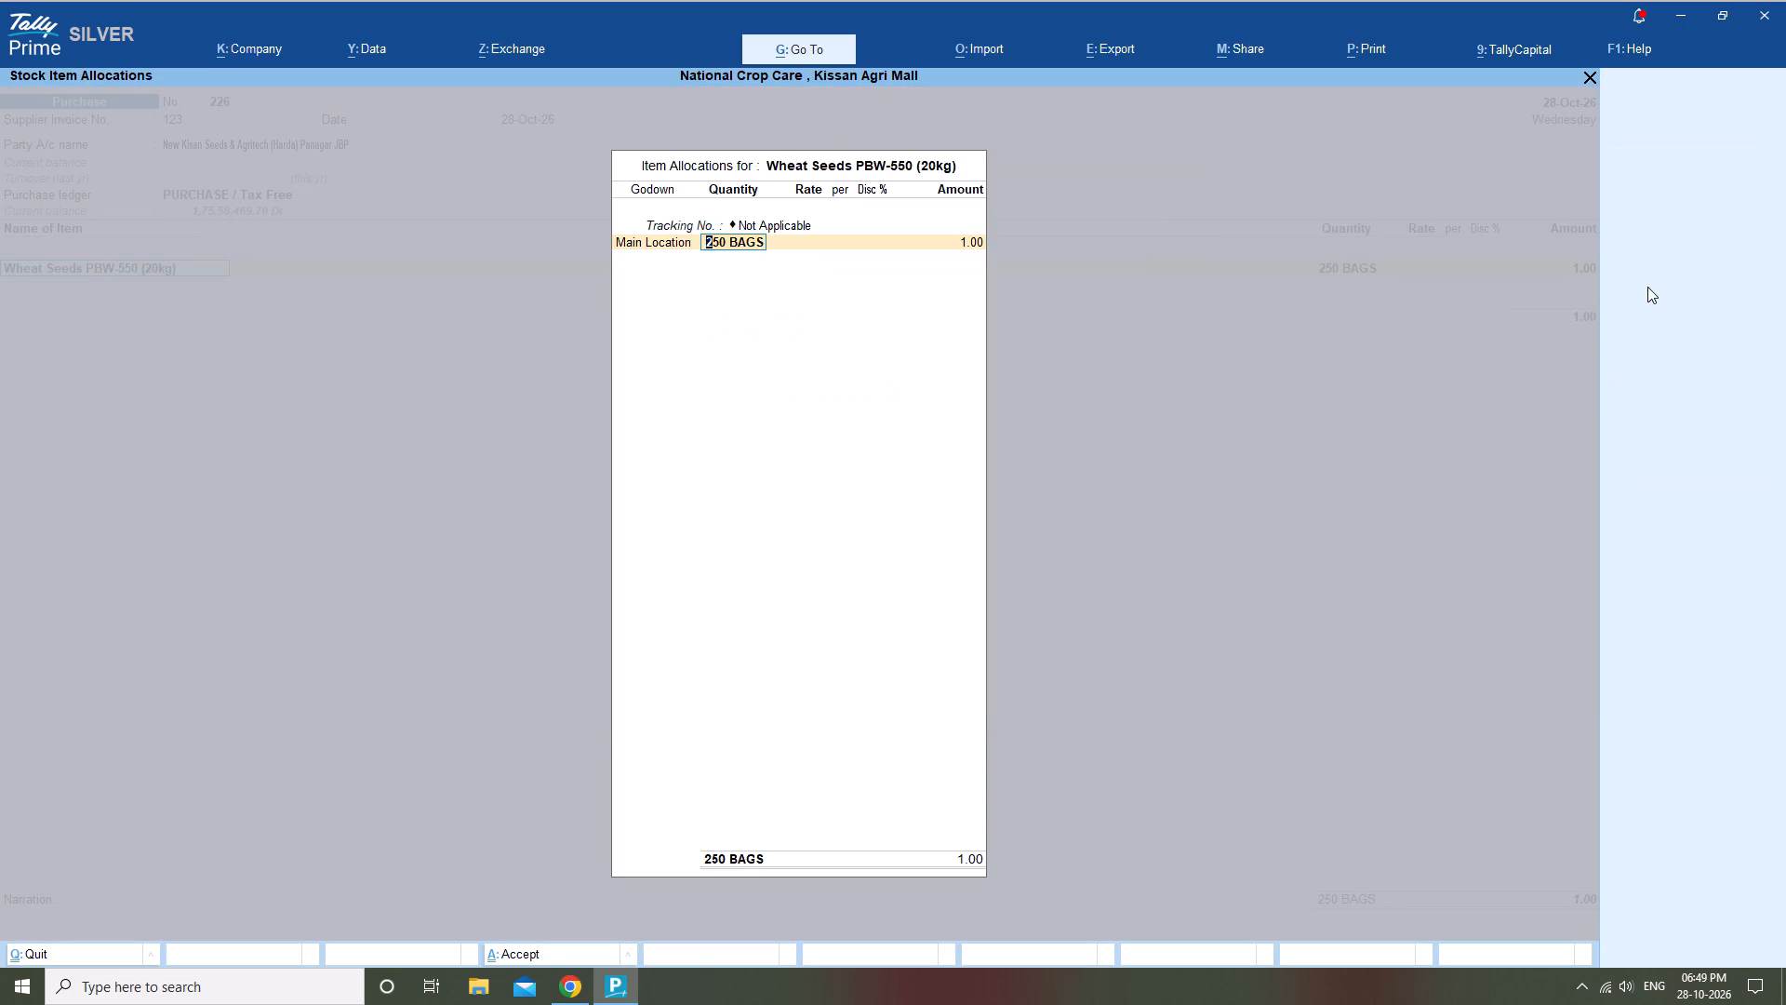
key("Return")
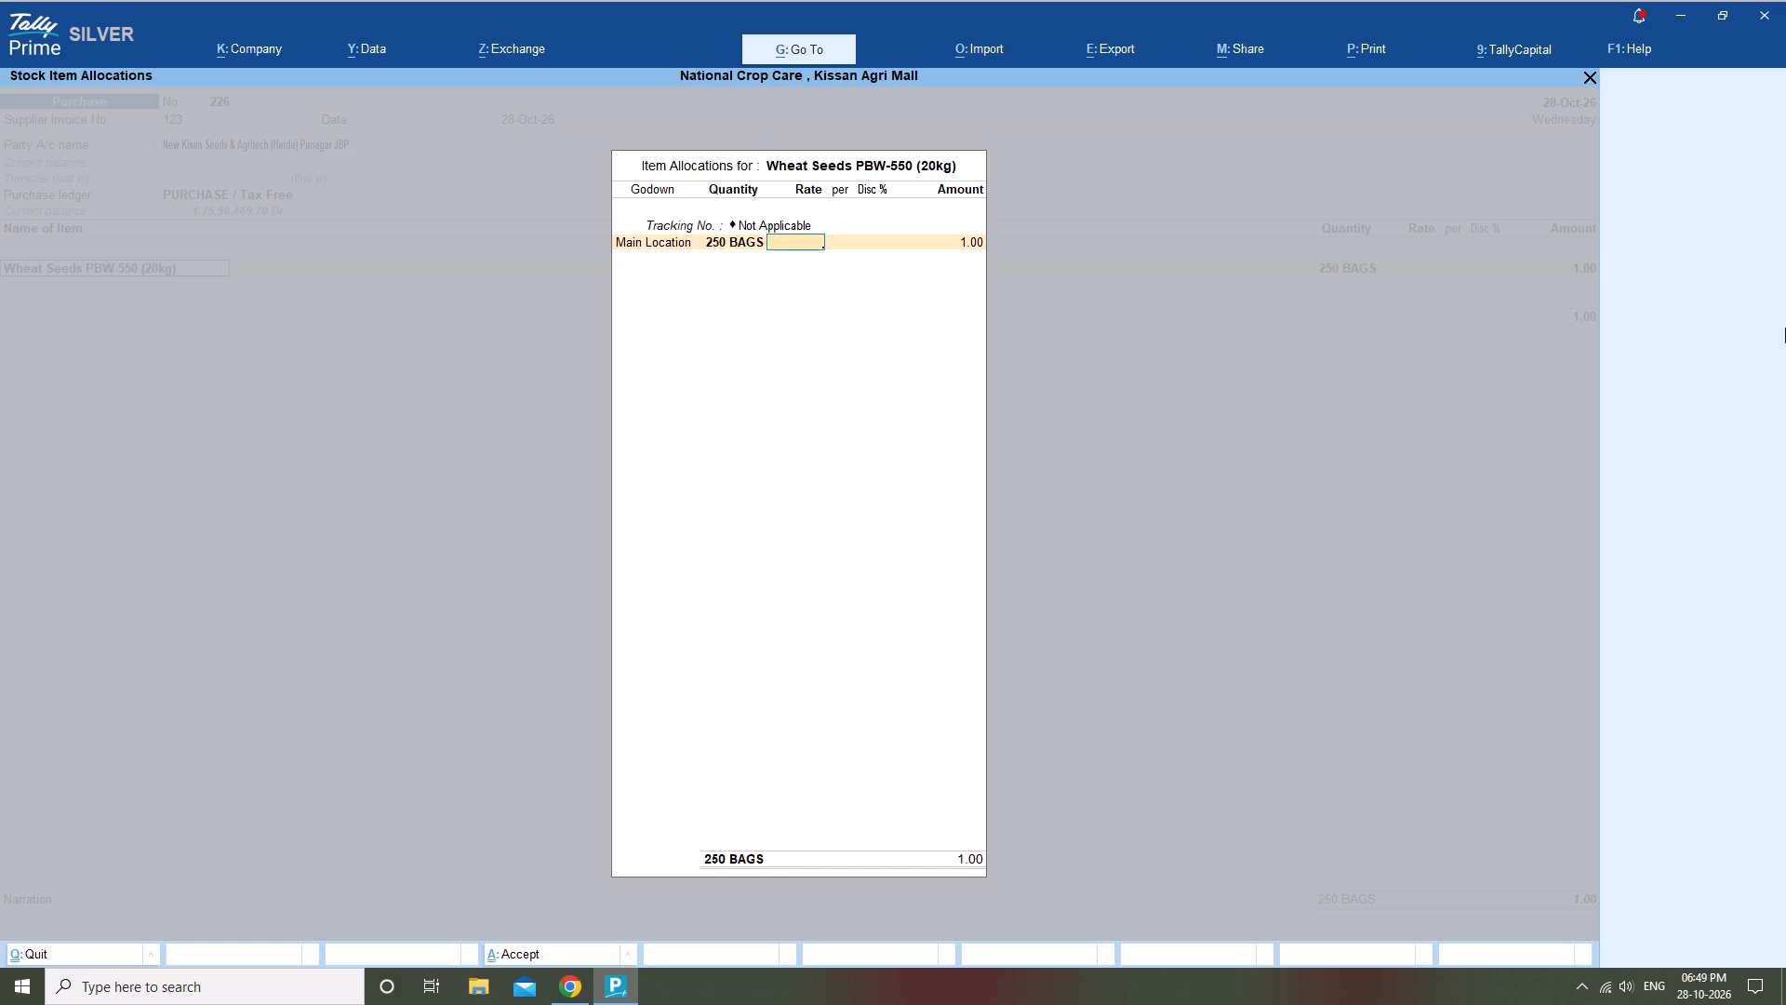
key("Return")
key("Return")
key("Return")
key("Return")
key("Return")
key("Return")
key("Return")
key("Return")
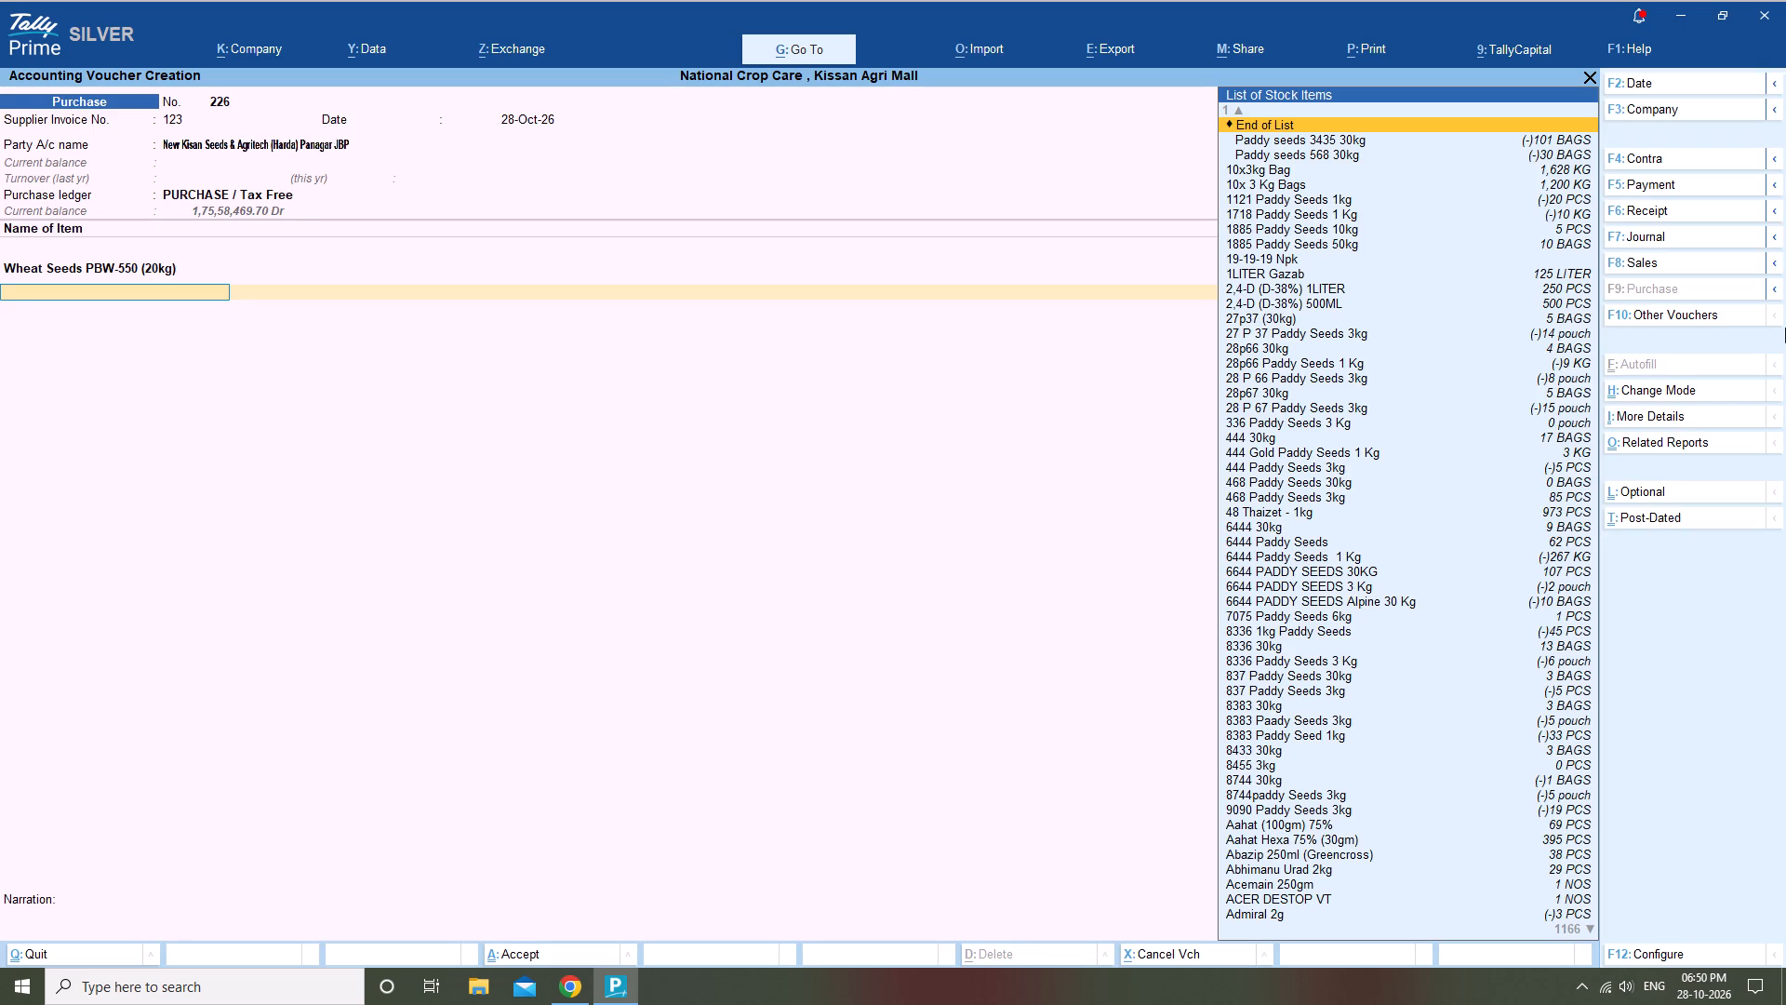
Search the stock items for Hi-165 on the second item line.
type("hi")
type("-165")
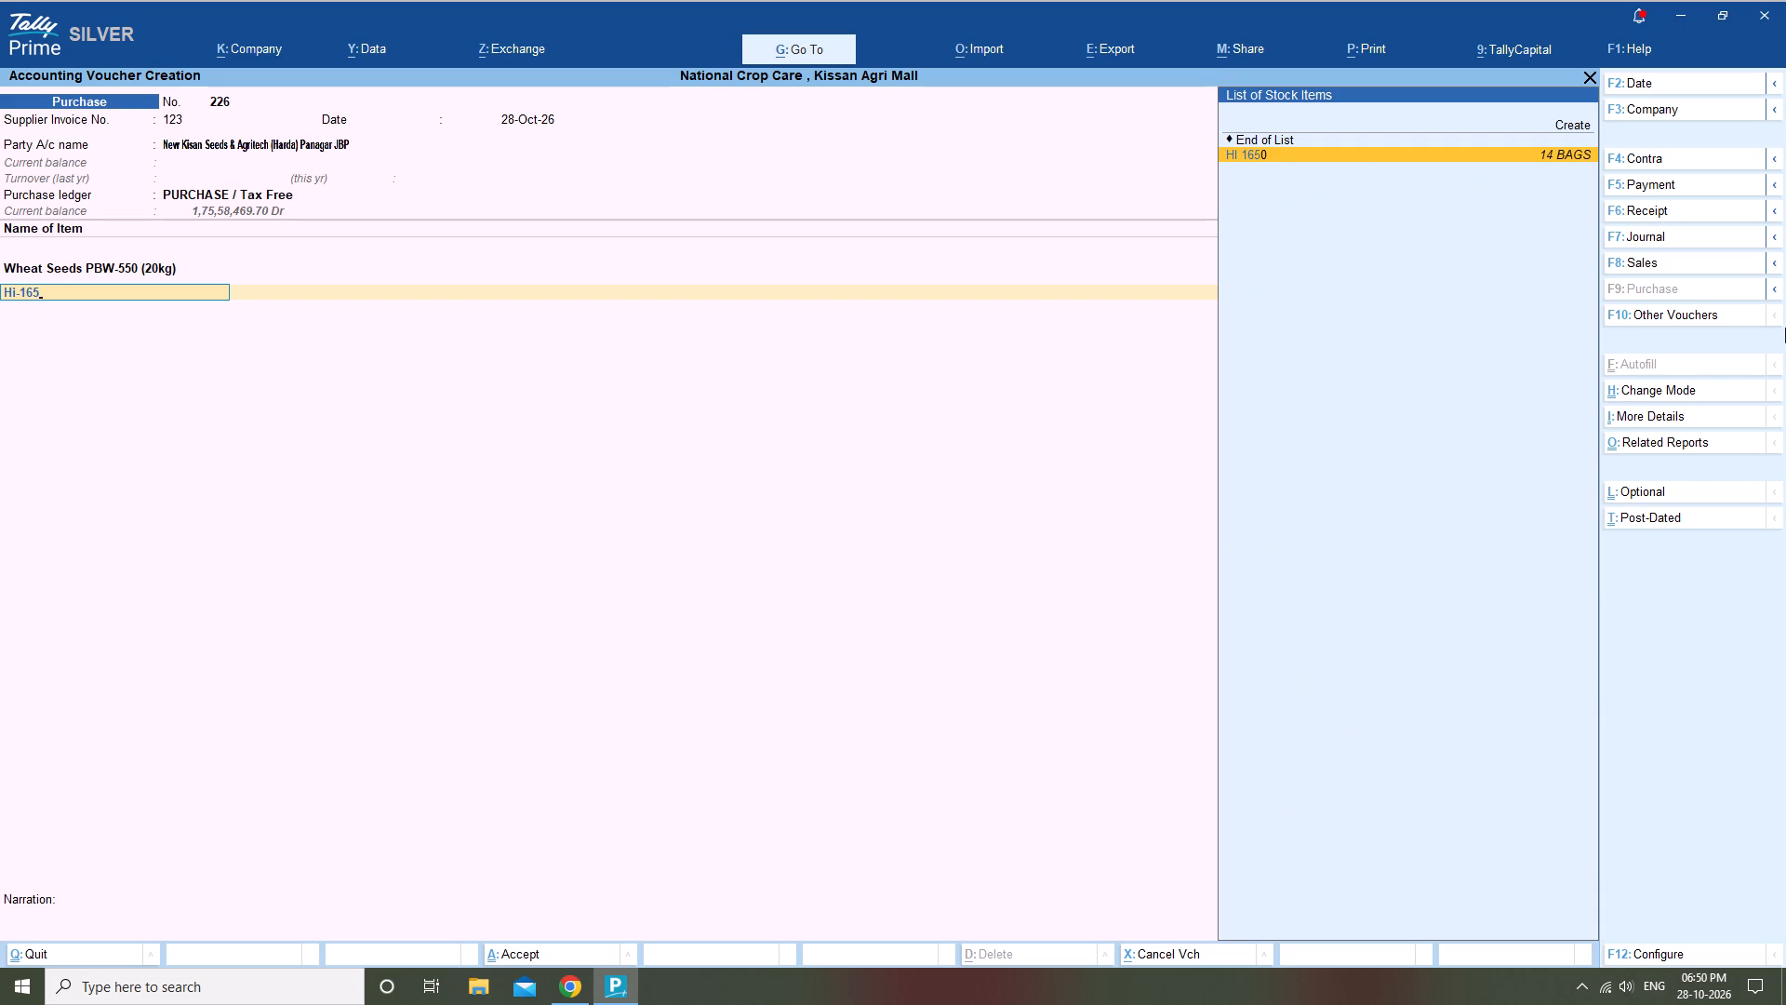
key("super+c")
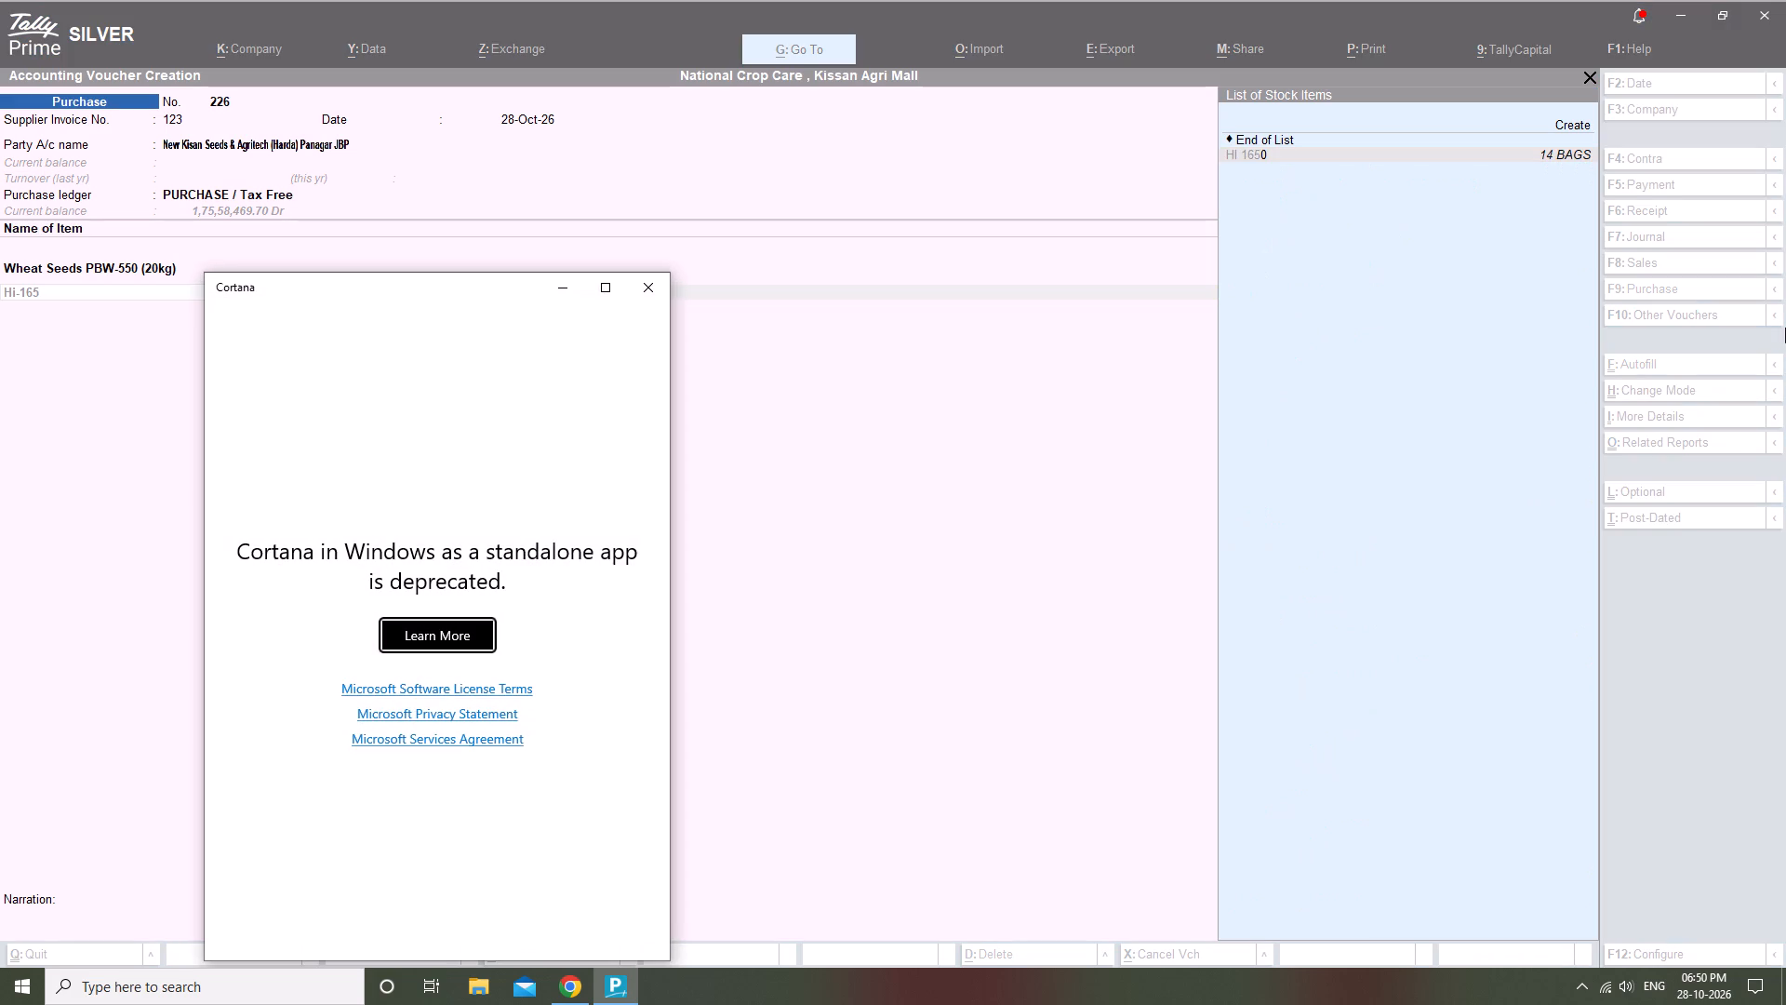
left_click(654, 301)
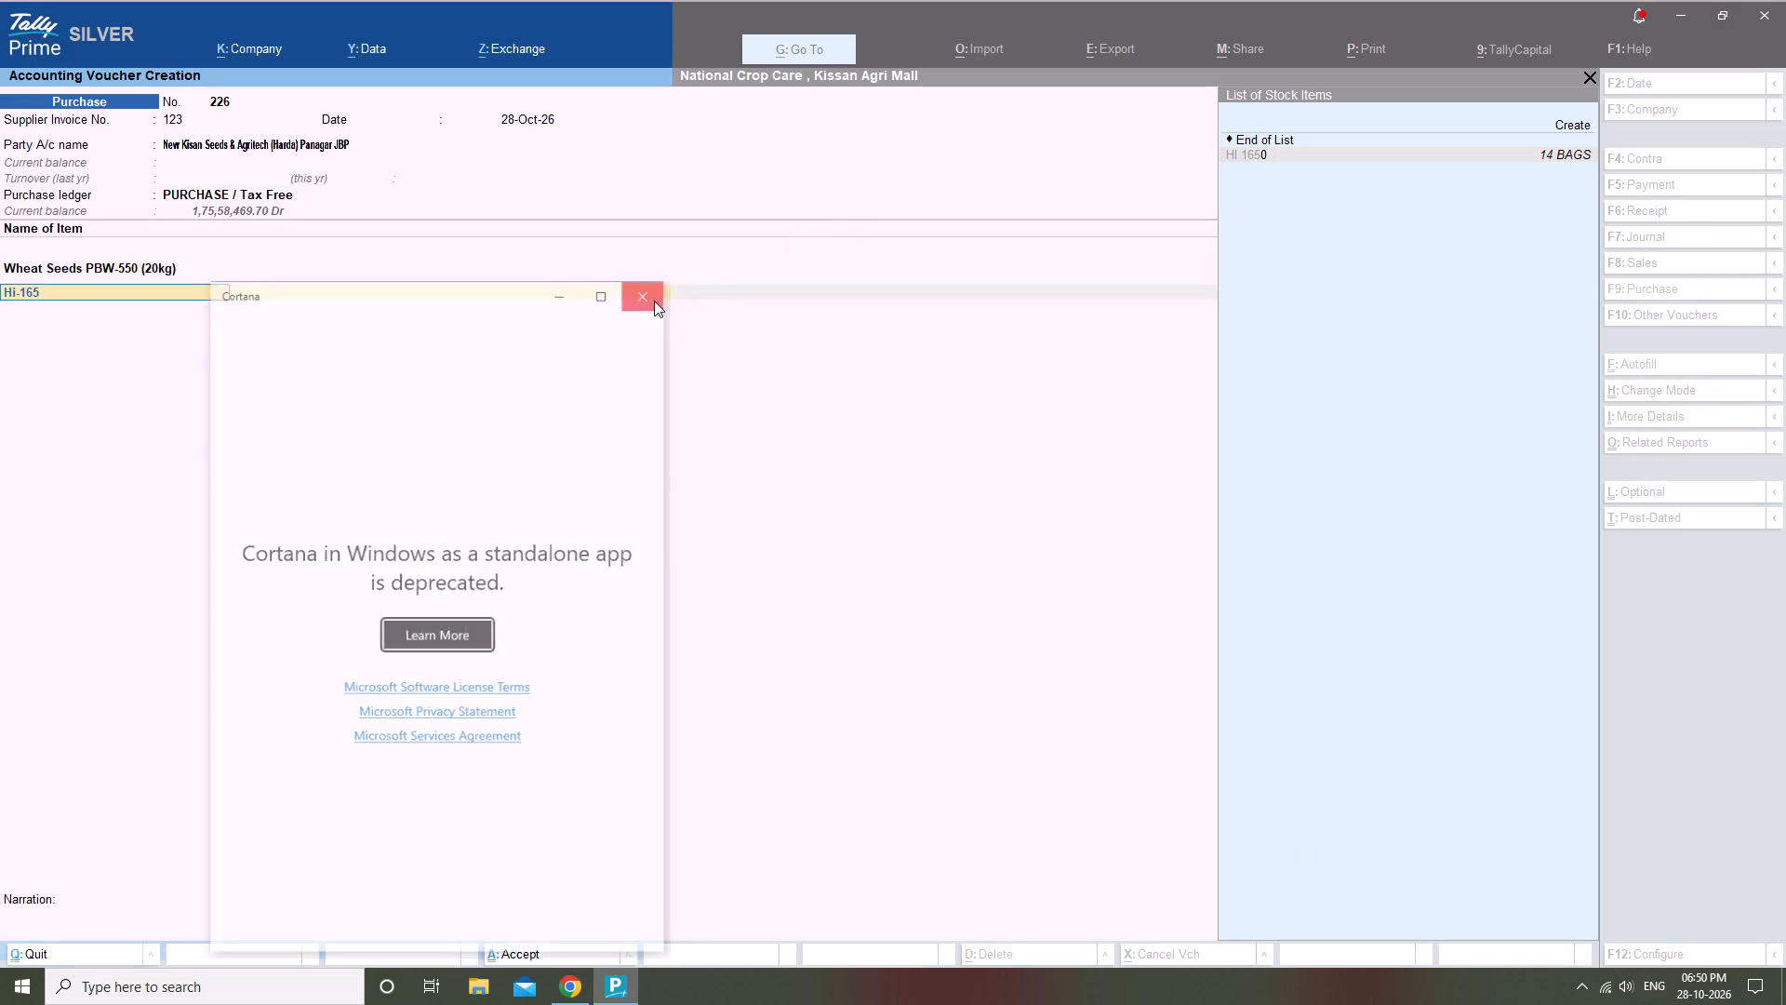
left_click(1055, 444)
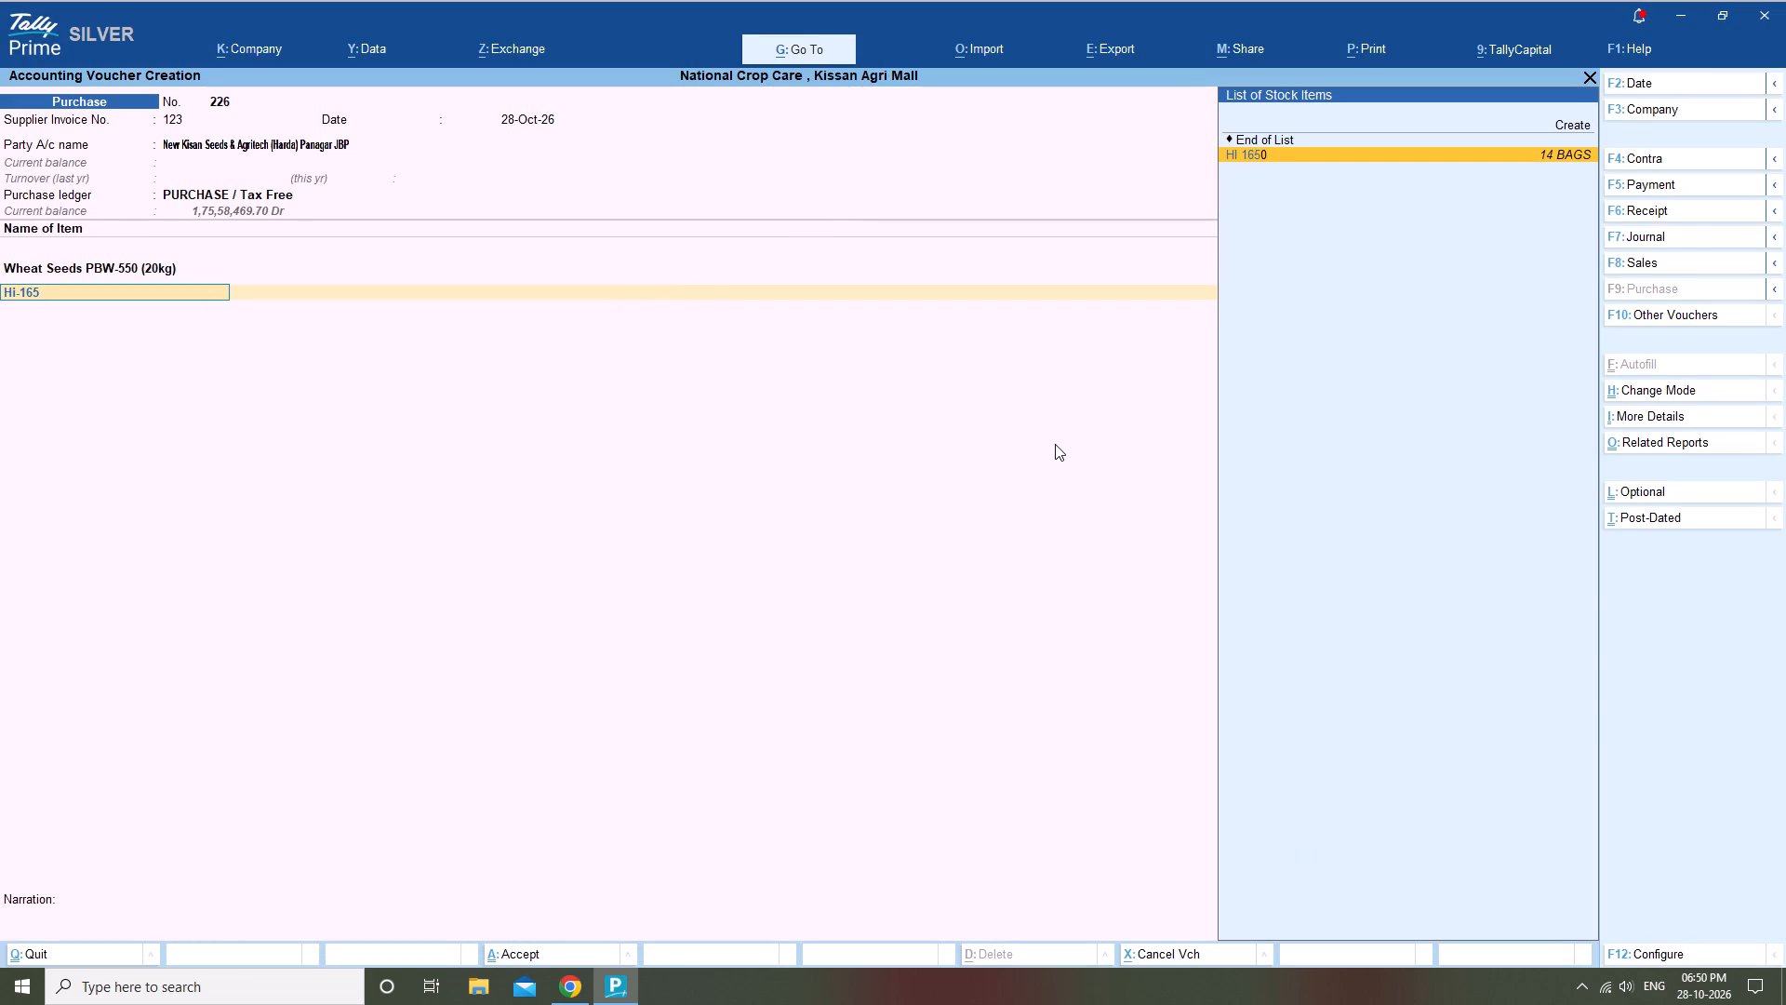
Start a new stock item from the second item line and name it Wheat Seeds HI-1650 (40kg).
key("alt+c")
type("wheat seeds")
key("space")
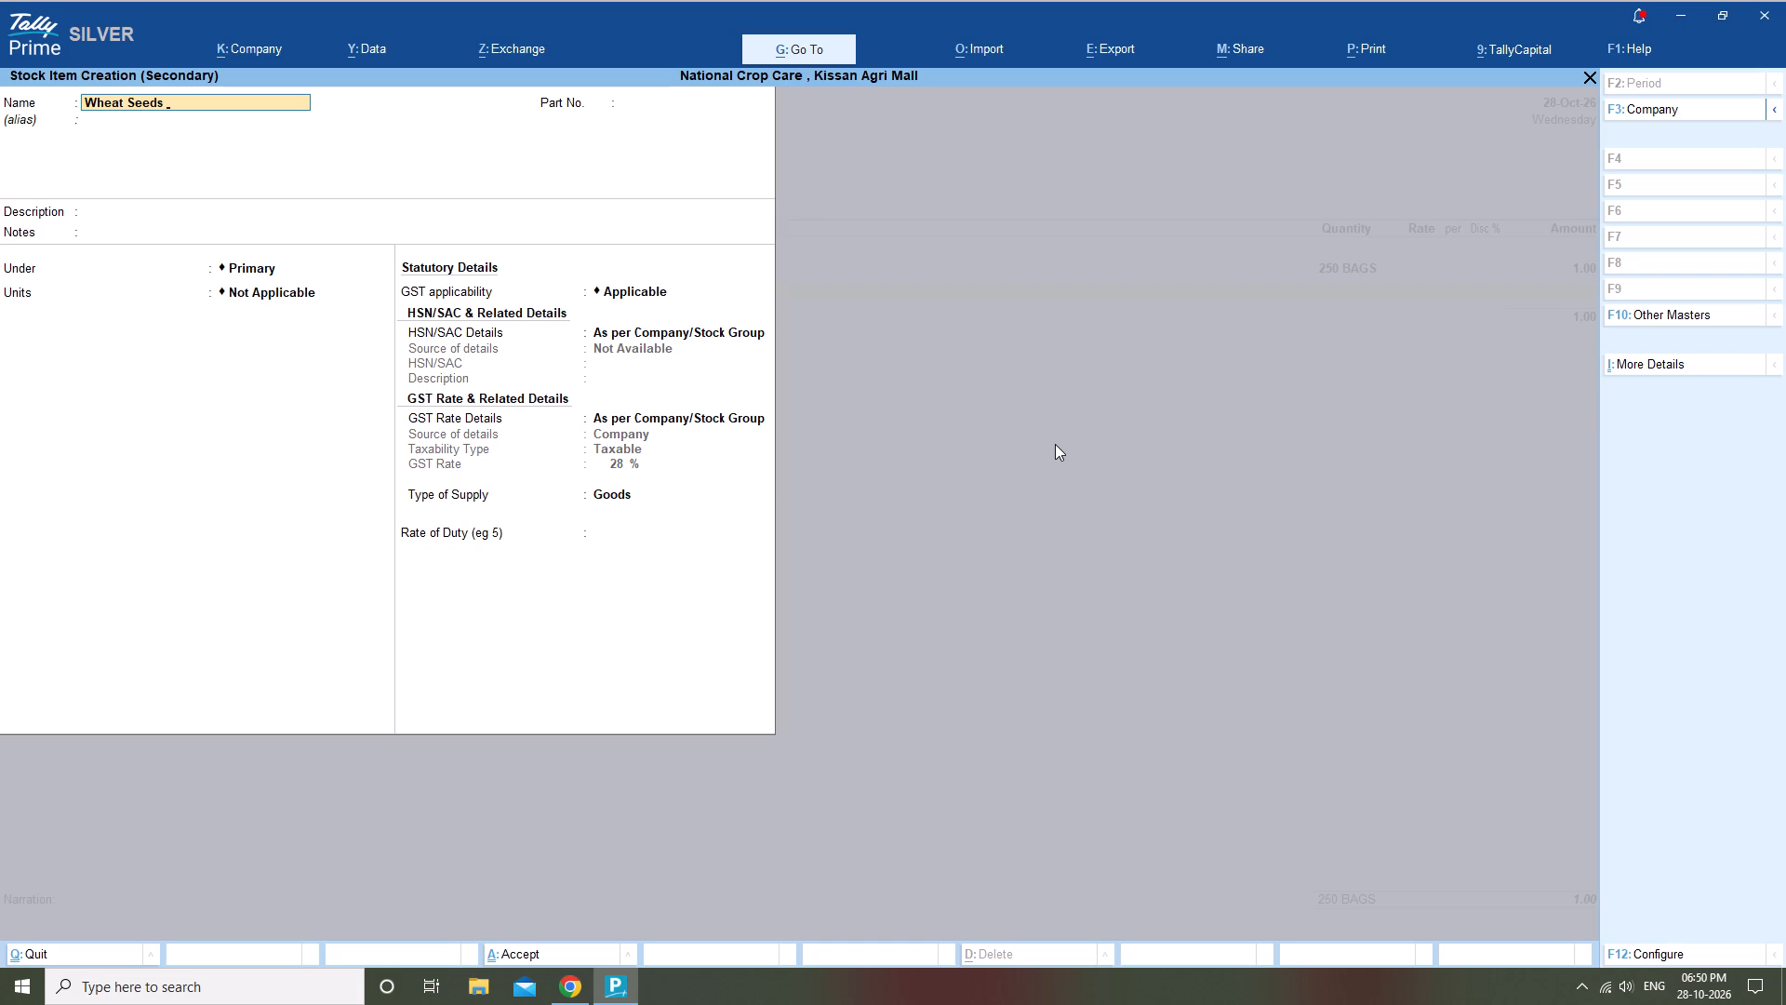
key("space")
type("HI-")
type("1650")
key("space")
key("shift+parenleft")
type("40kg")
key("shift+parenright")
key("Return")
Leave the alias, description and notes empty, keep the item under Primary and set its units to BAGS.
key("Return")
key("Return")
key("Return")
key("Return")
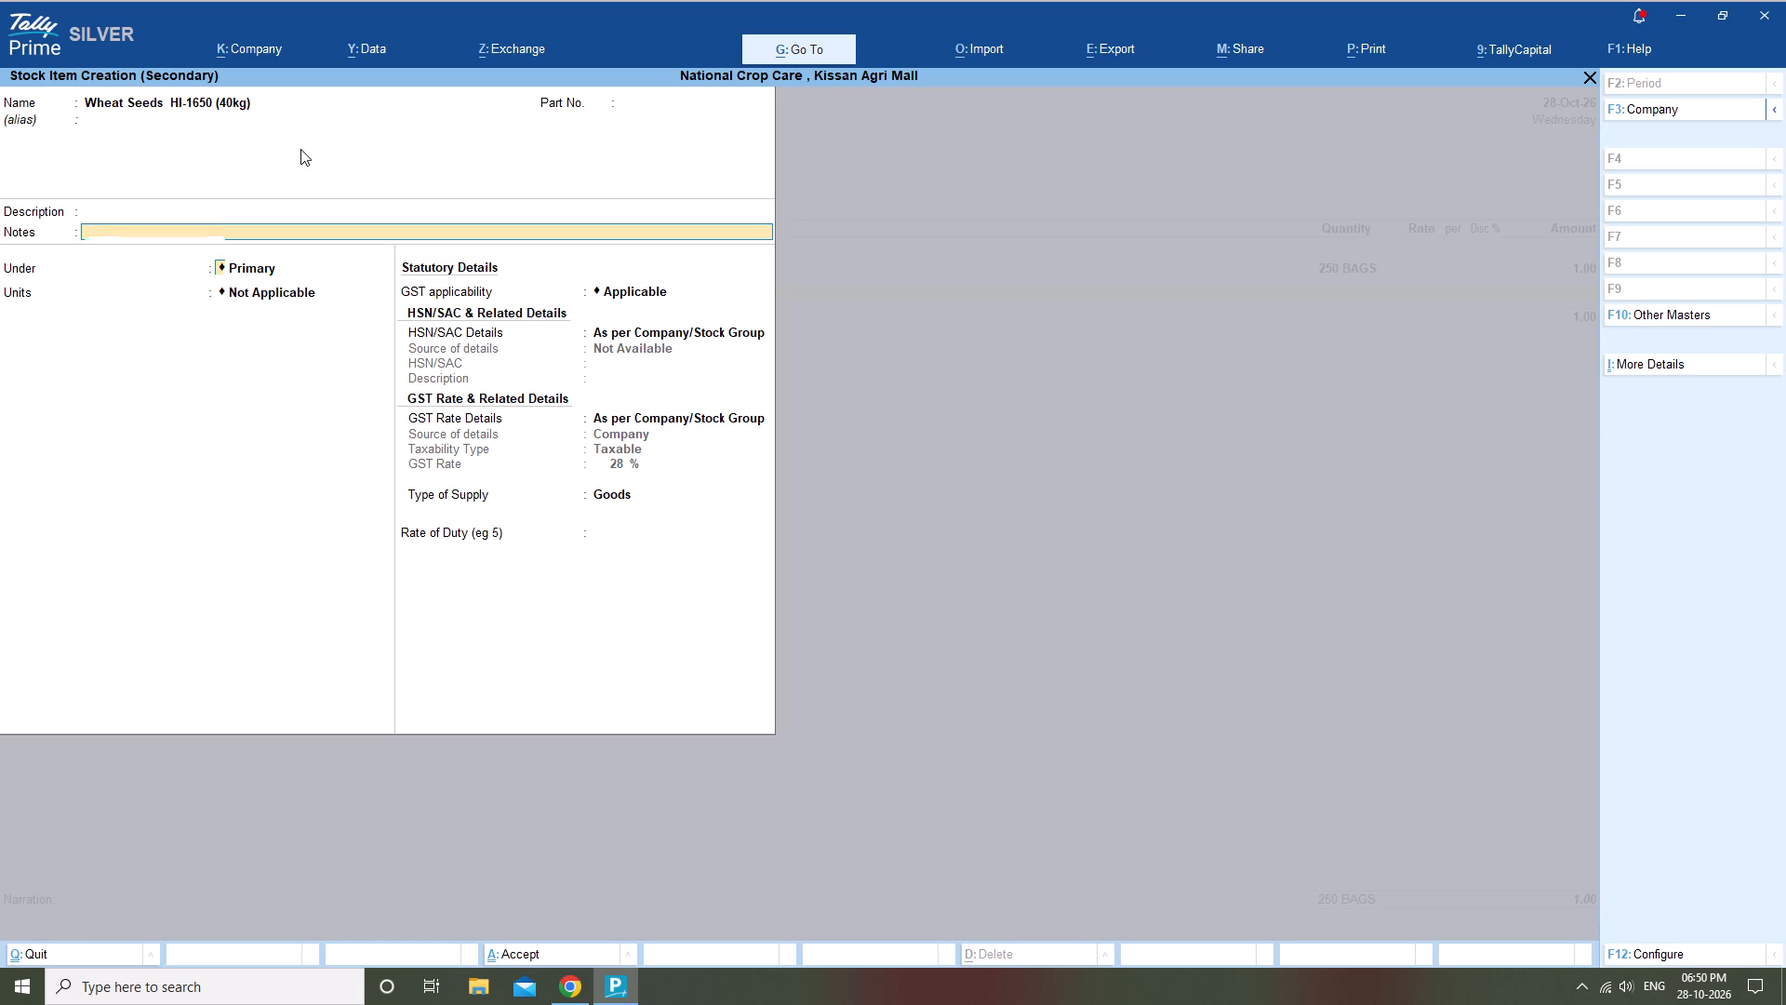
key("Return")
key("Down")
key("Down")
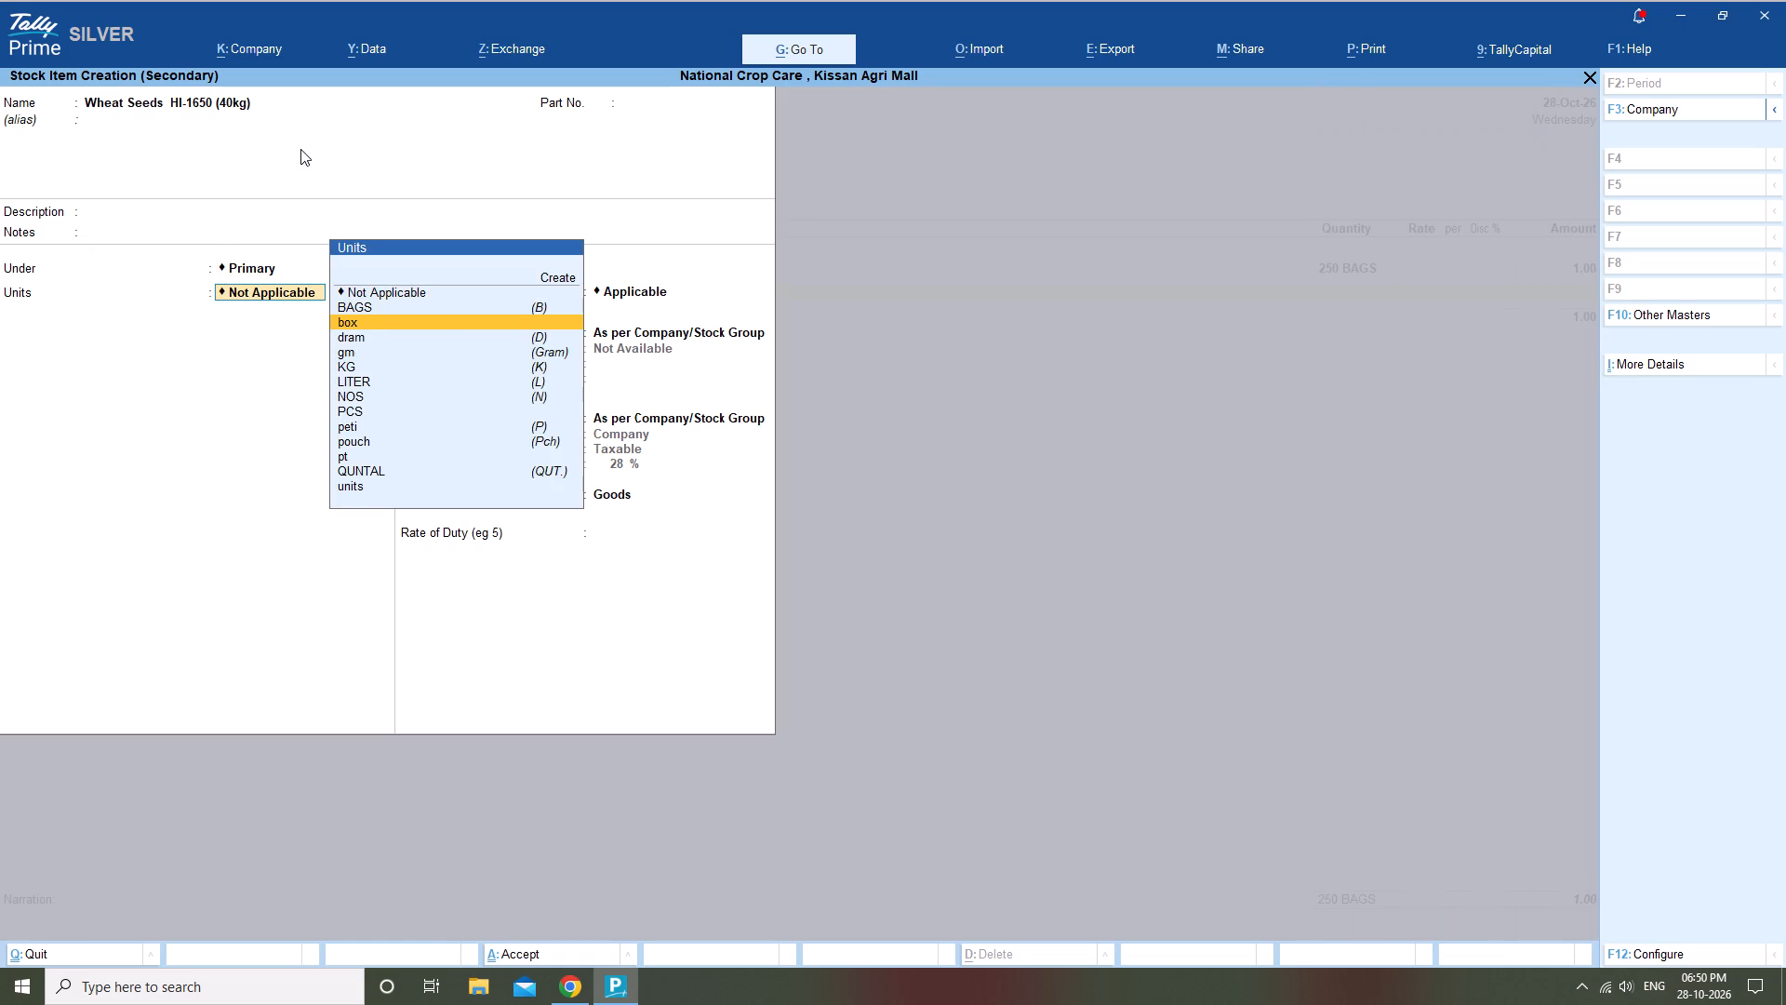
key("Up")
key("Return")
Specify the item's GST rate details as Nil Rated, keep Goods as the type of supply and save the stock item.
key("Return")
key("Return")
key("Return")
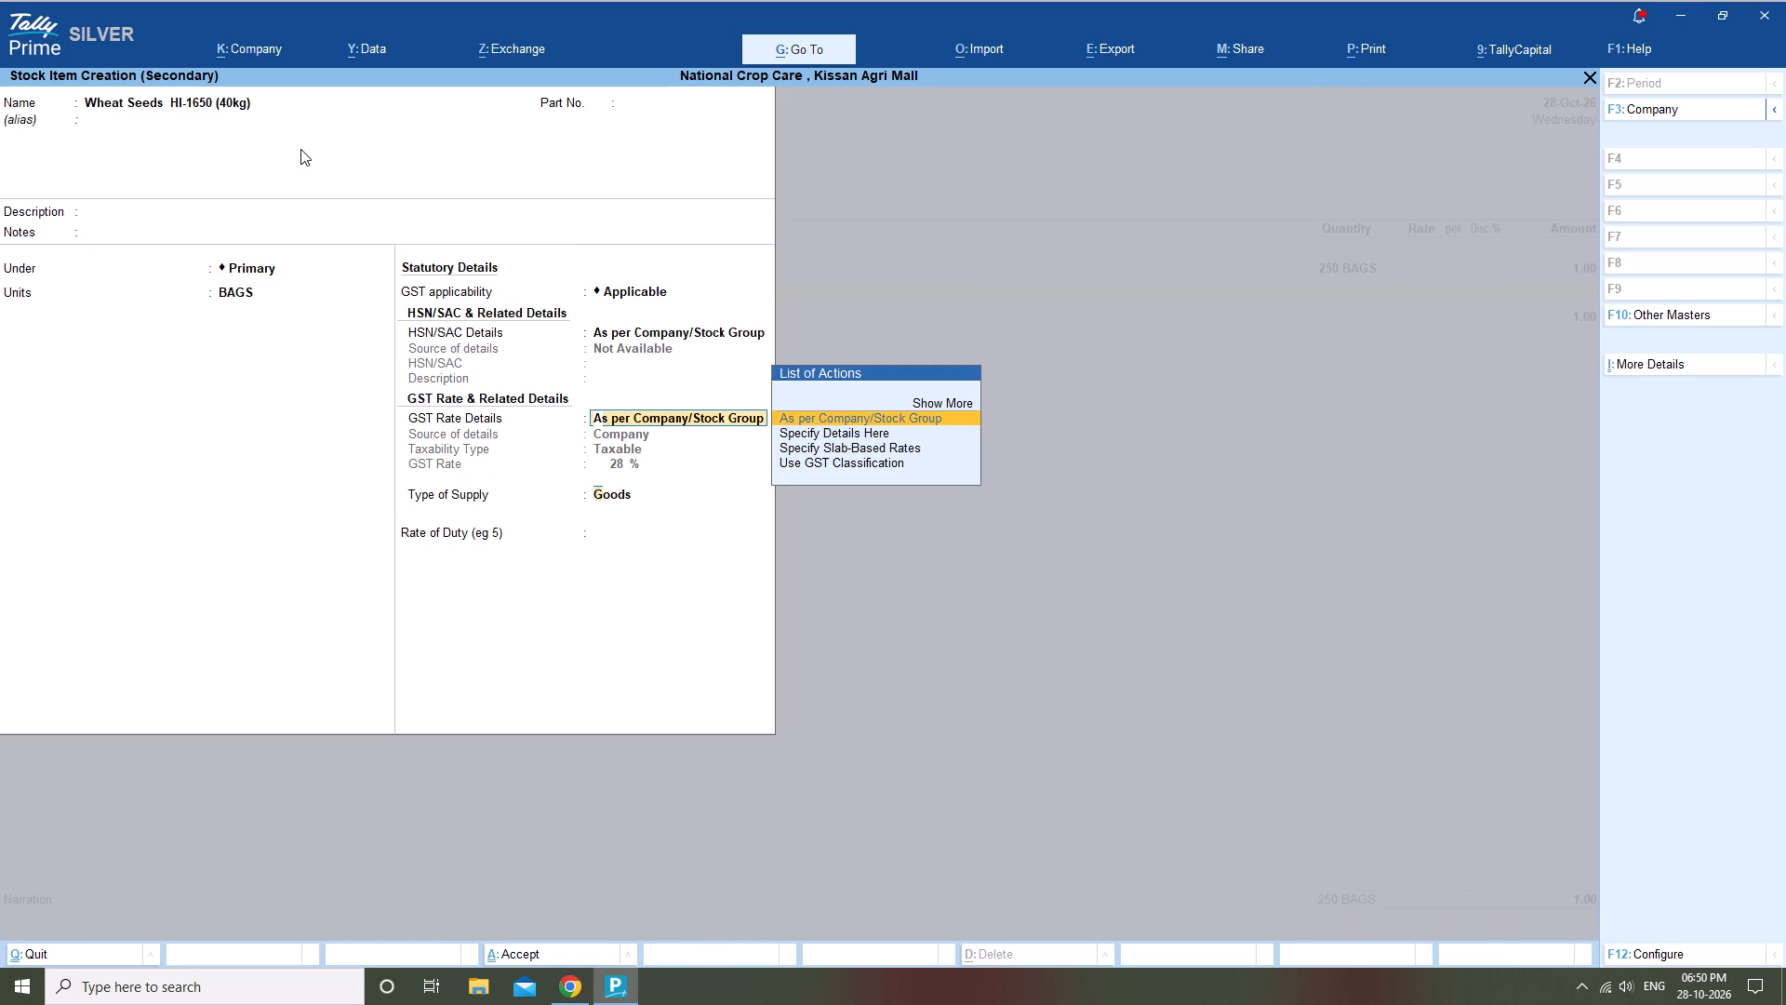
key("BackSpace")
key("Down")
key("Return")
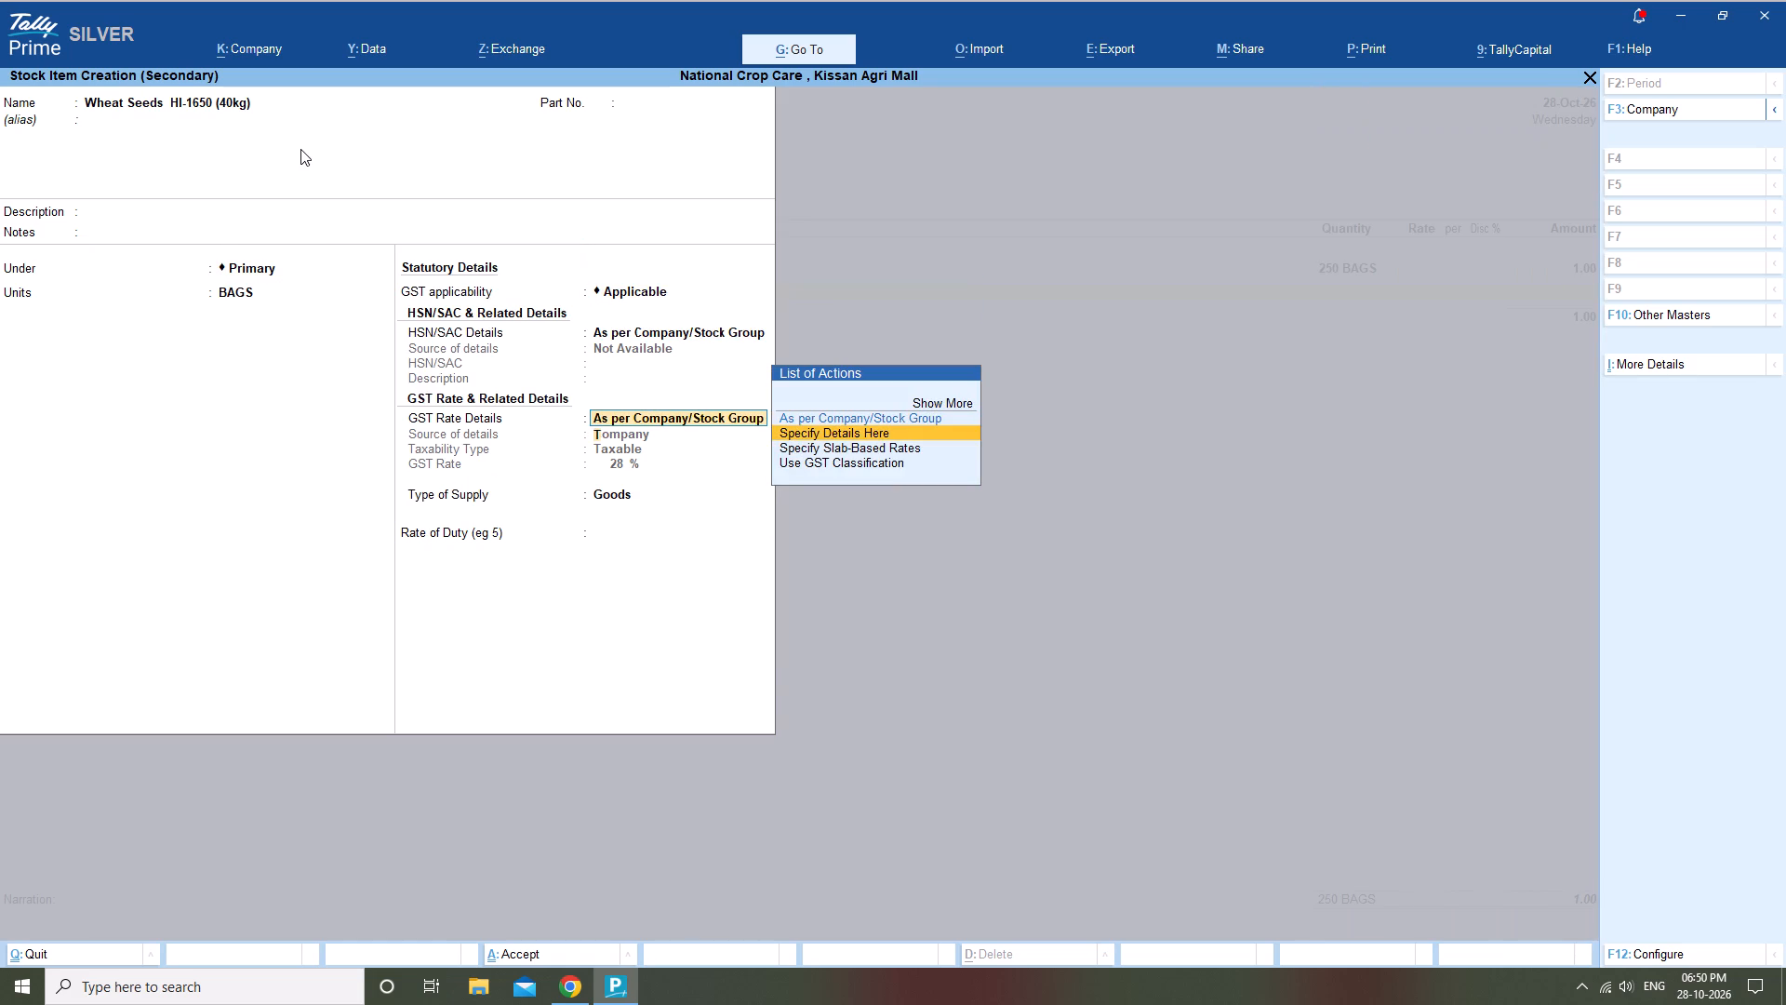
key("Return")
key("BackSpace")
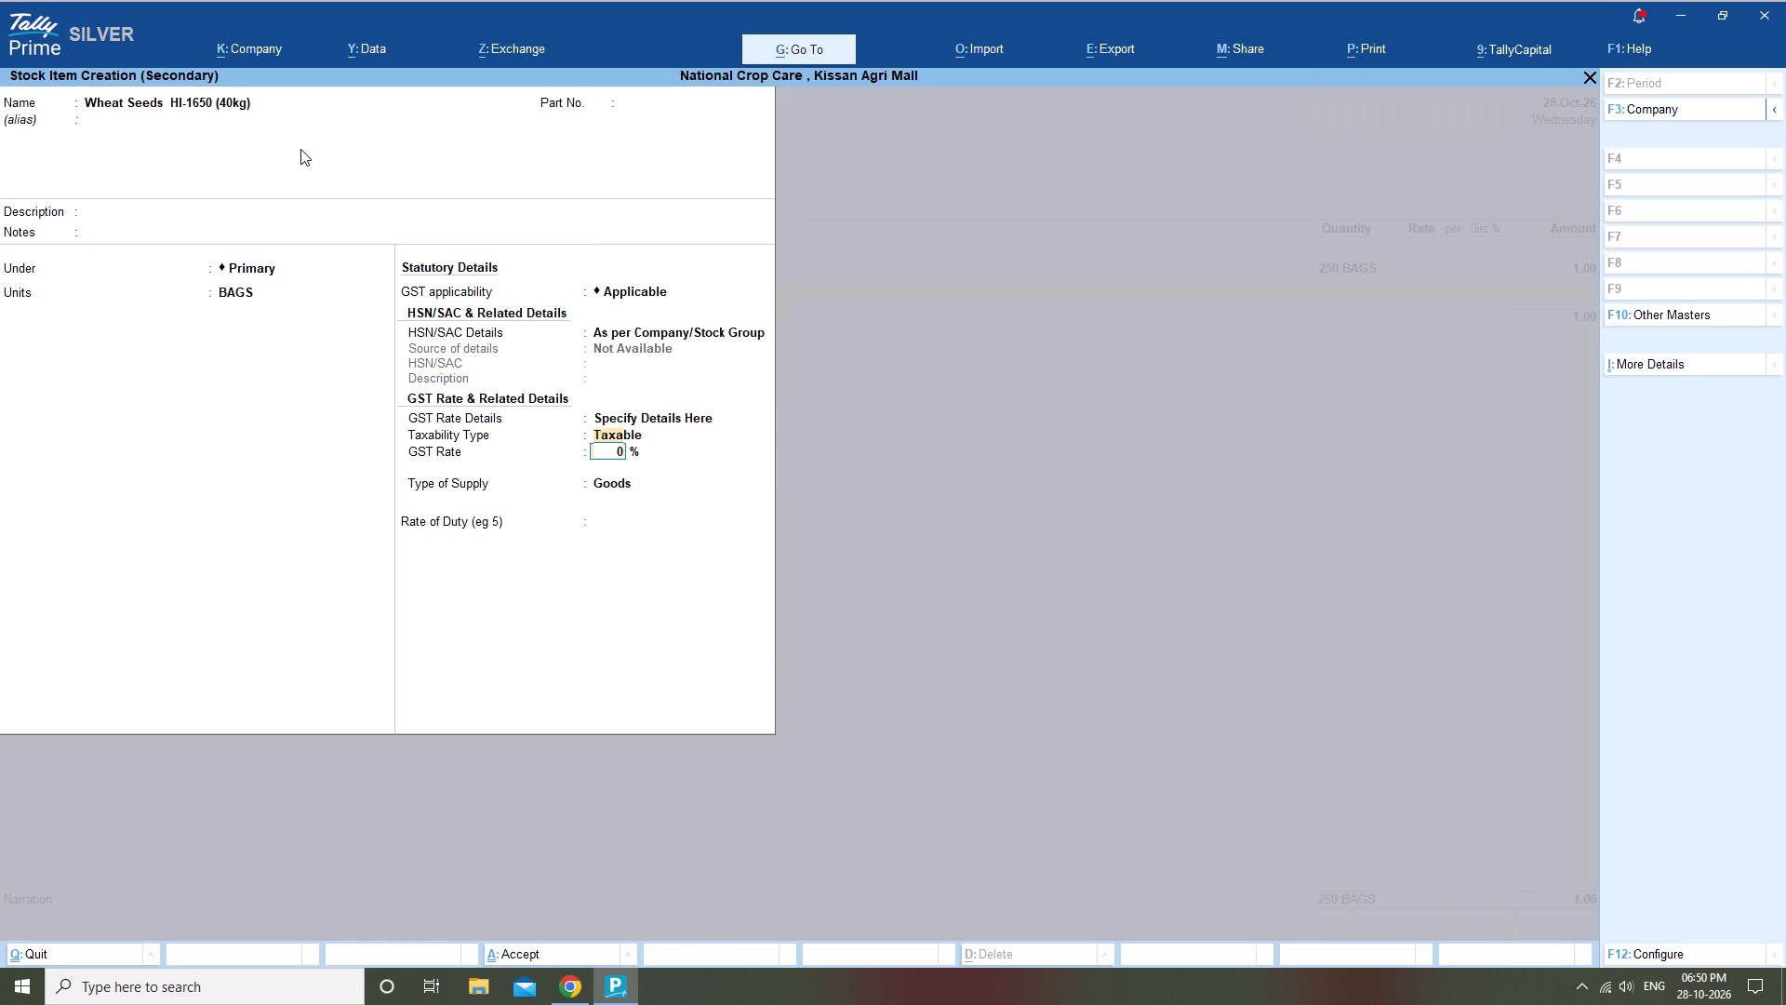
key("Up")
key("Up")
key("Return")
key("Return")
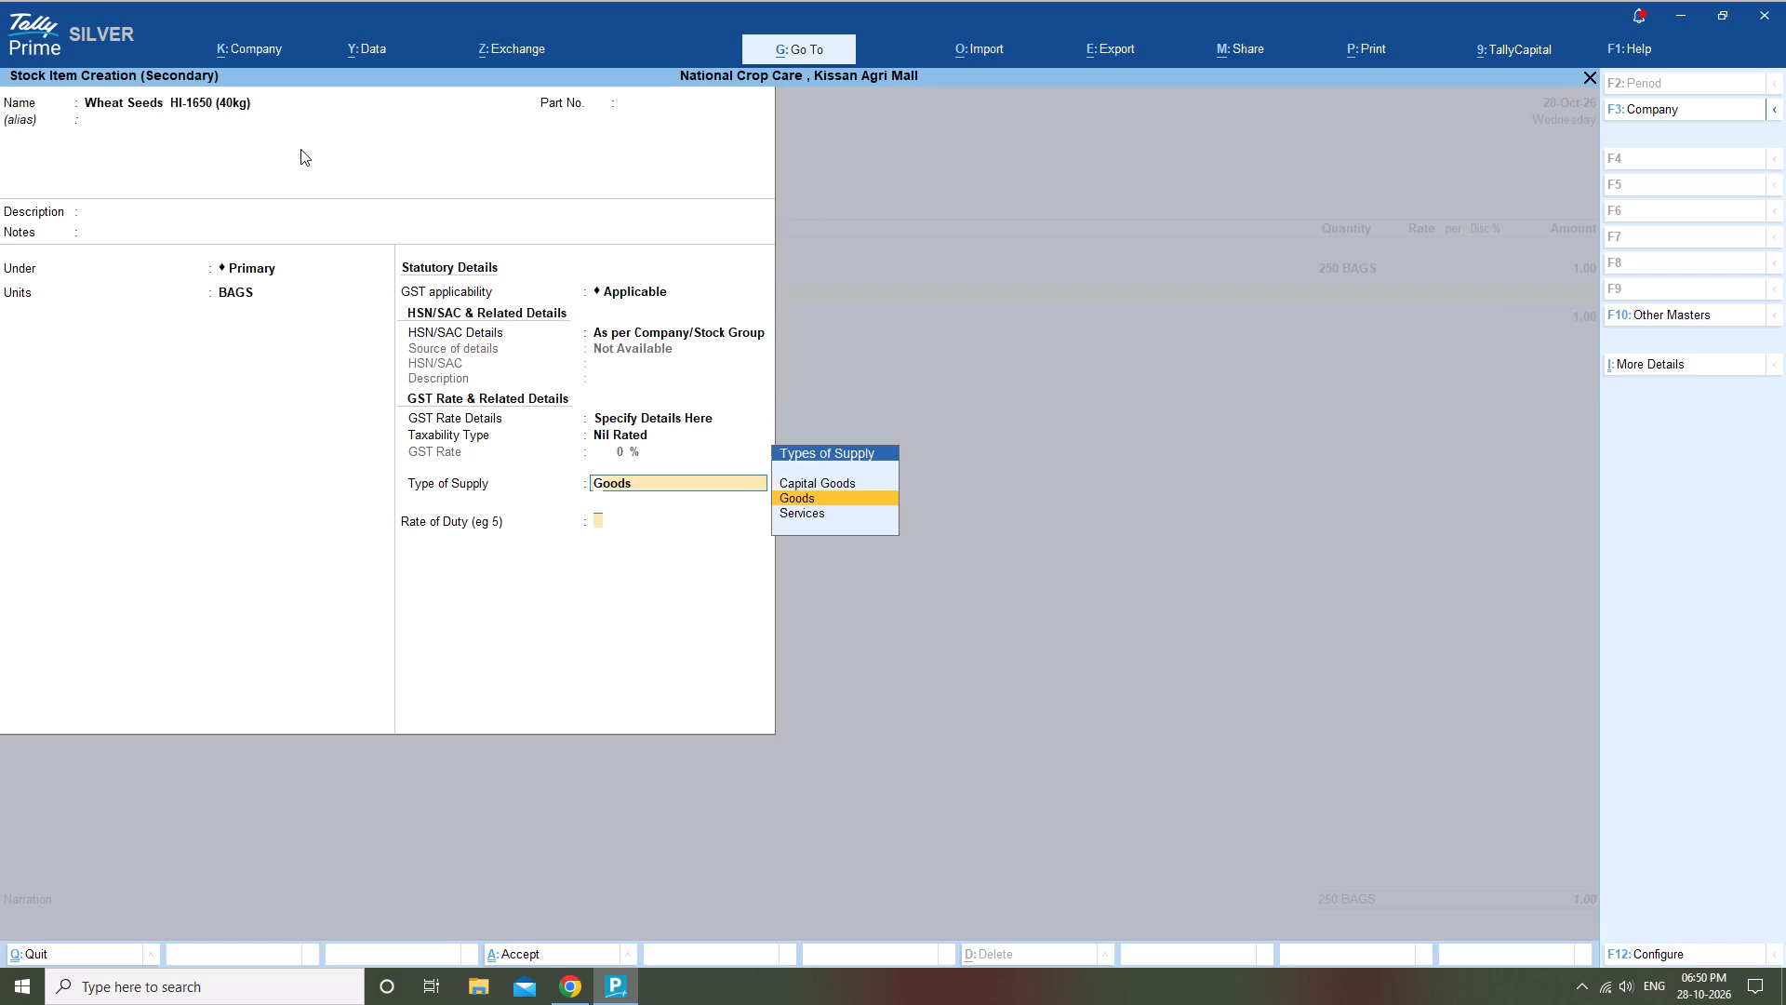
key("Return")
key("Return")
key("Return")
Allocate 50 BAGS of Wheat Seeds HI-1650 (40kg) to Main Location with no rate entered and an amount of 1.
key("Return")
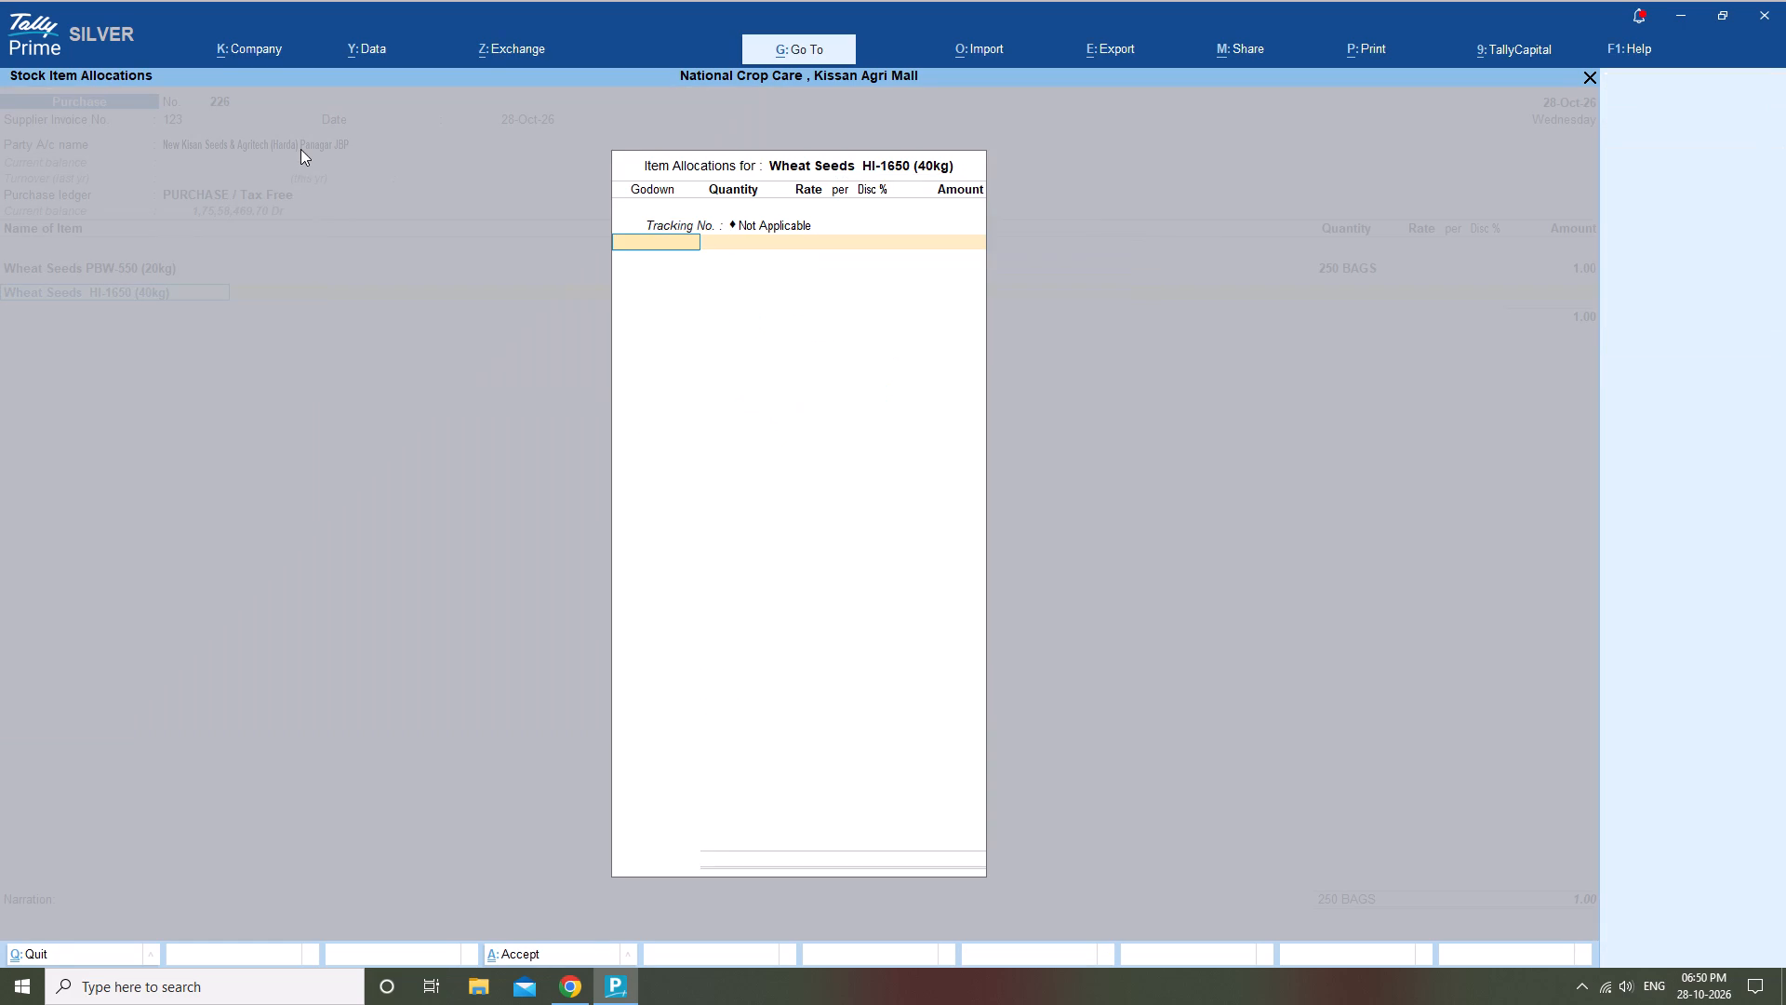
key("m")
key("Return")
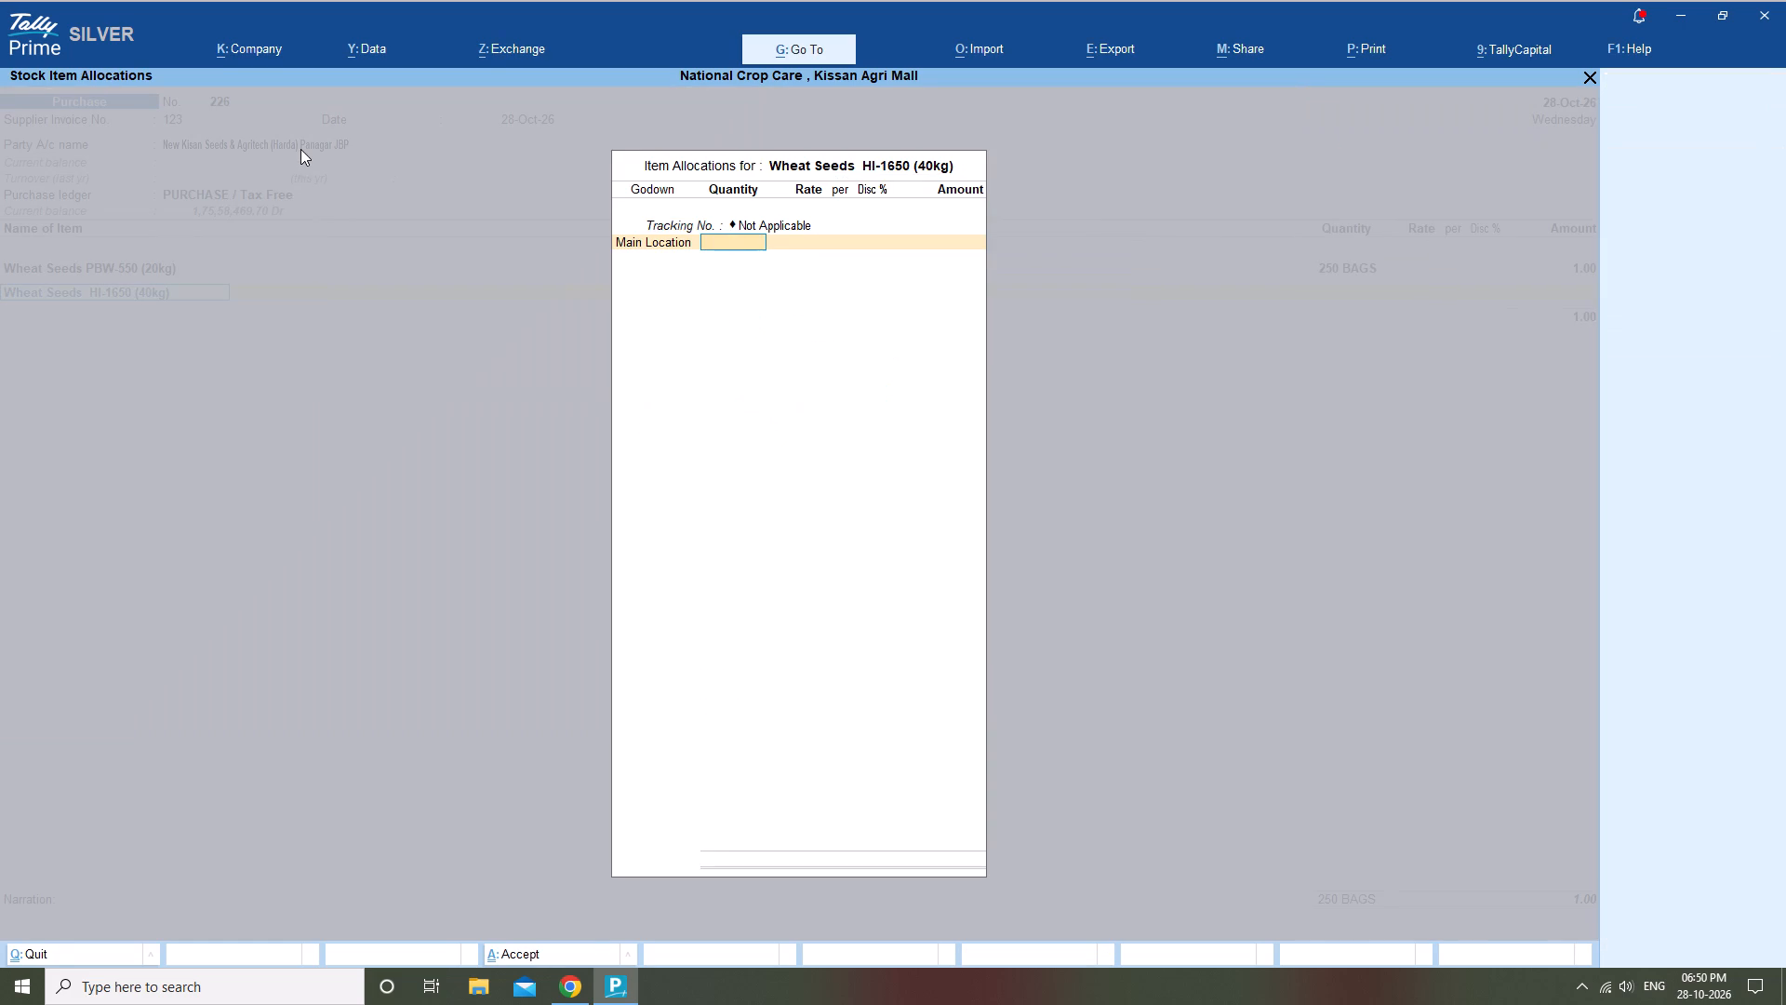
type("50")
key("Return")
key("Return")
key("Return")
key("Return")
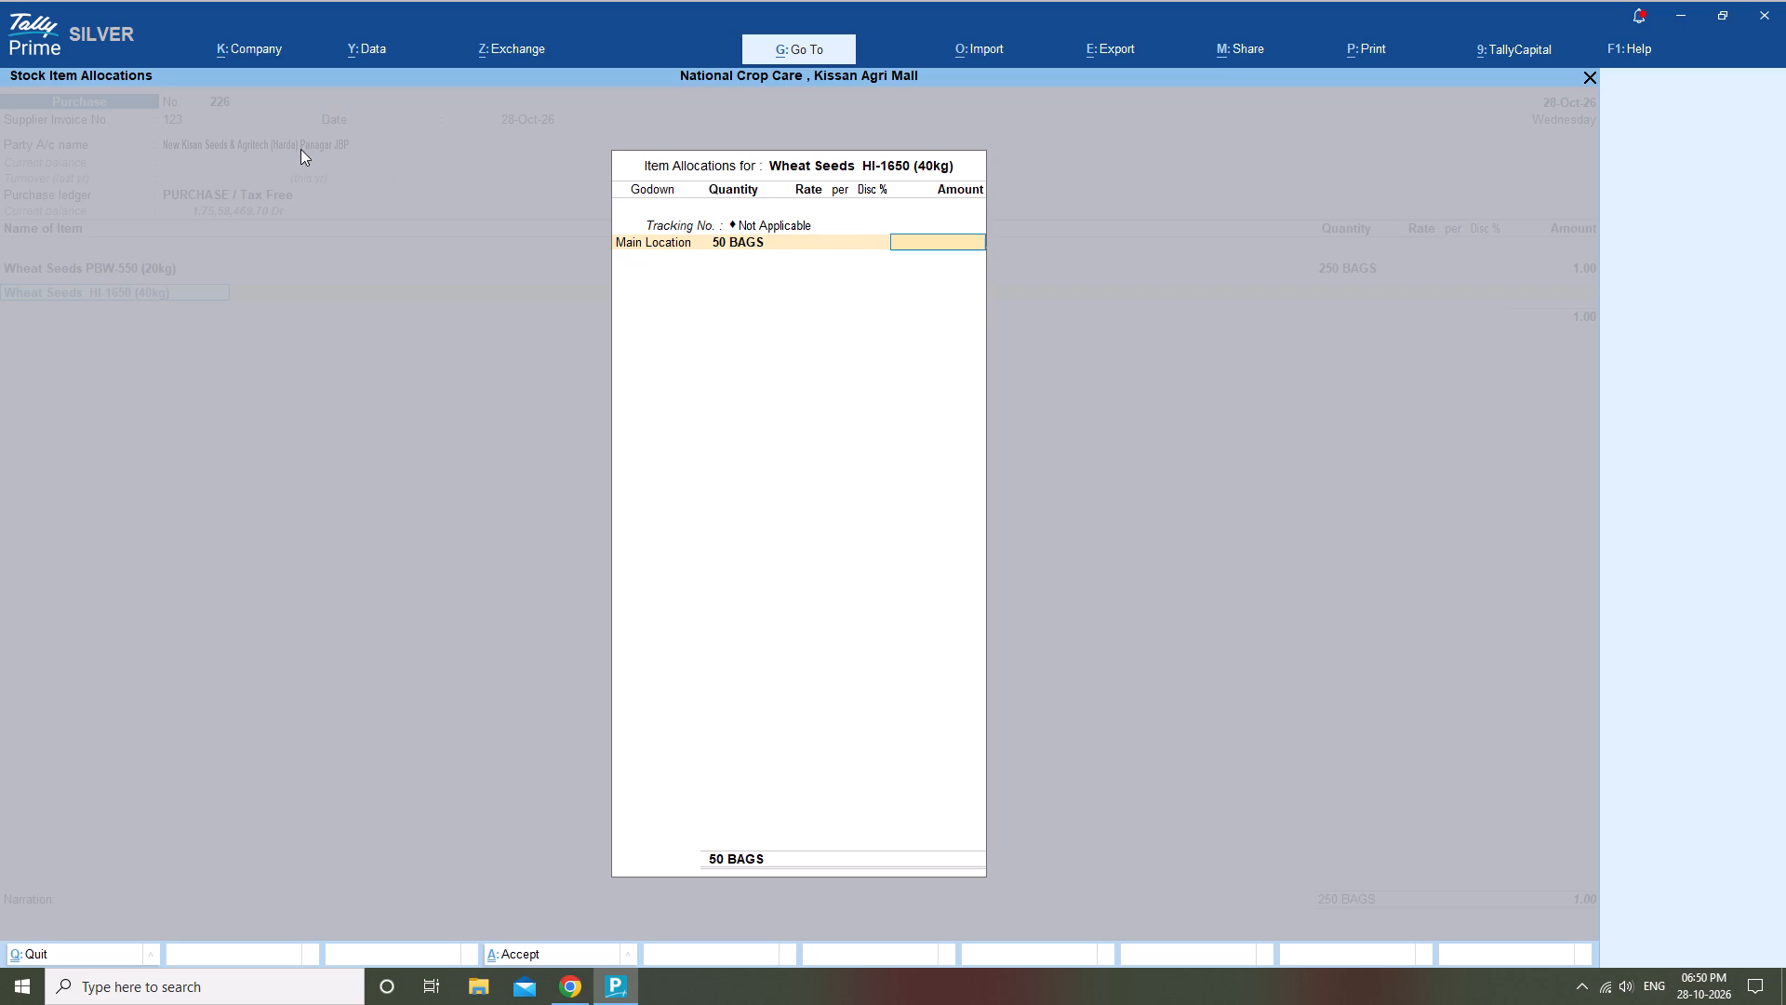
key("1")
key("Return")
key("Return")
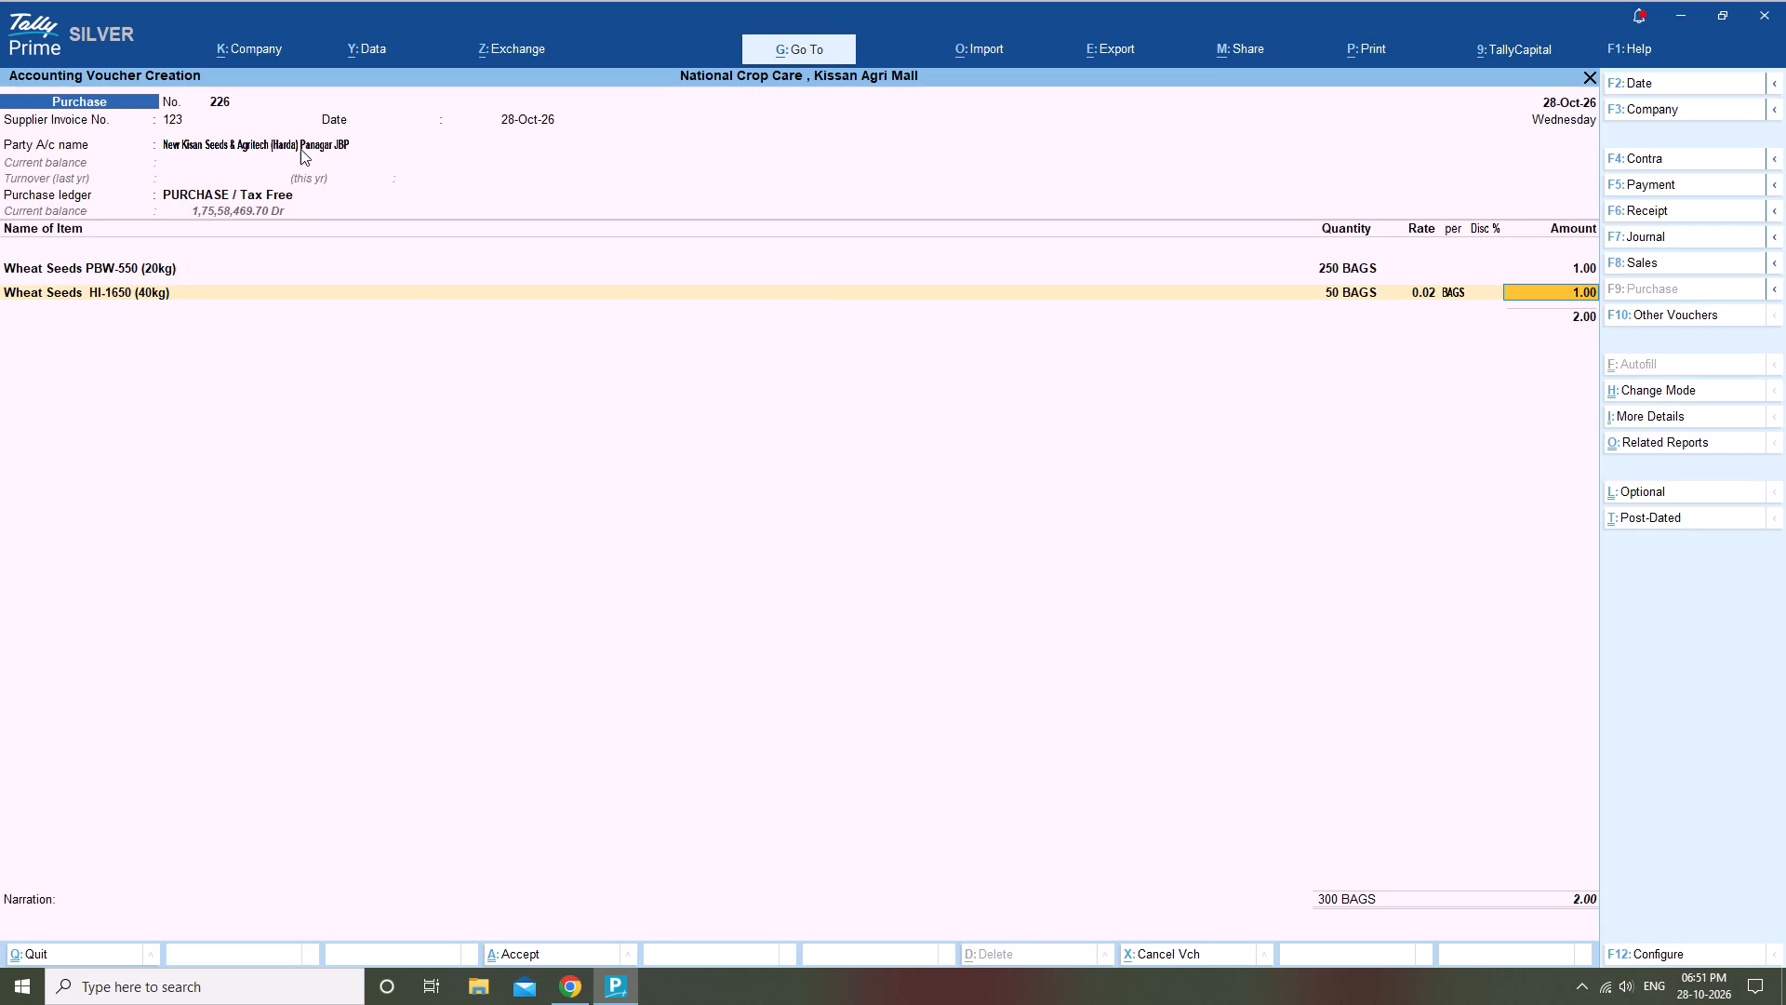
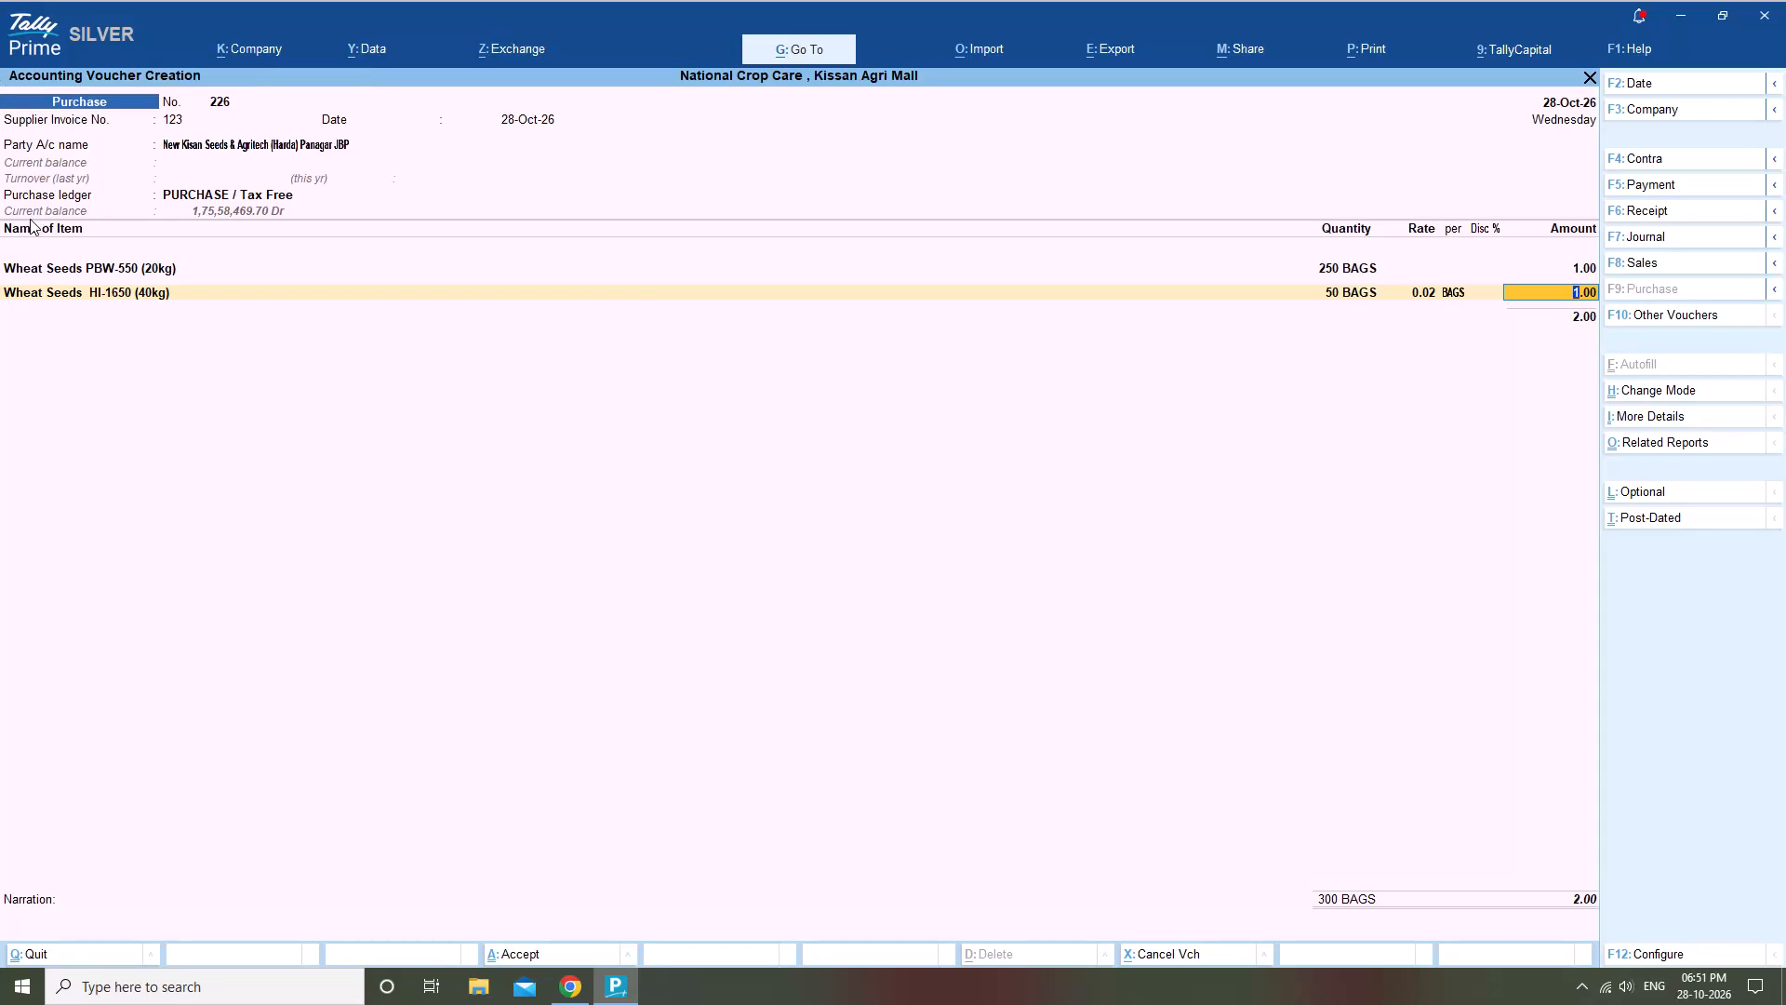
Reopen the item name of the first voucher line, Wheat Seeds PBW-550 (20kg), for editing.
left_click(50, 259)
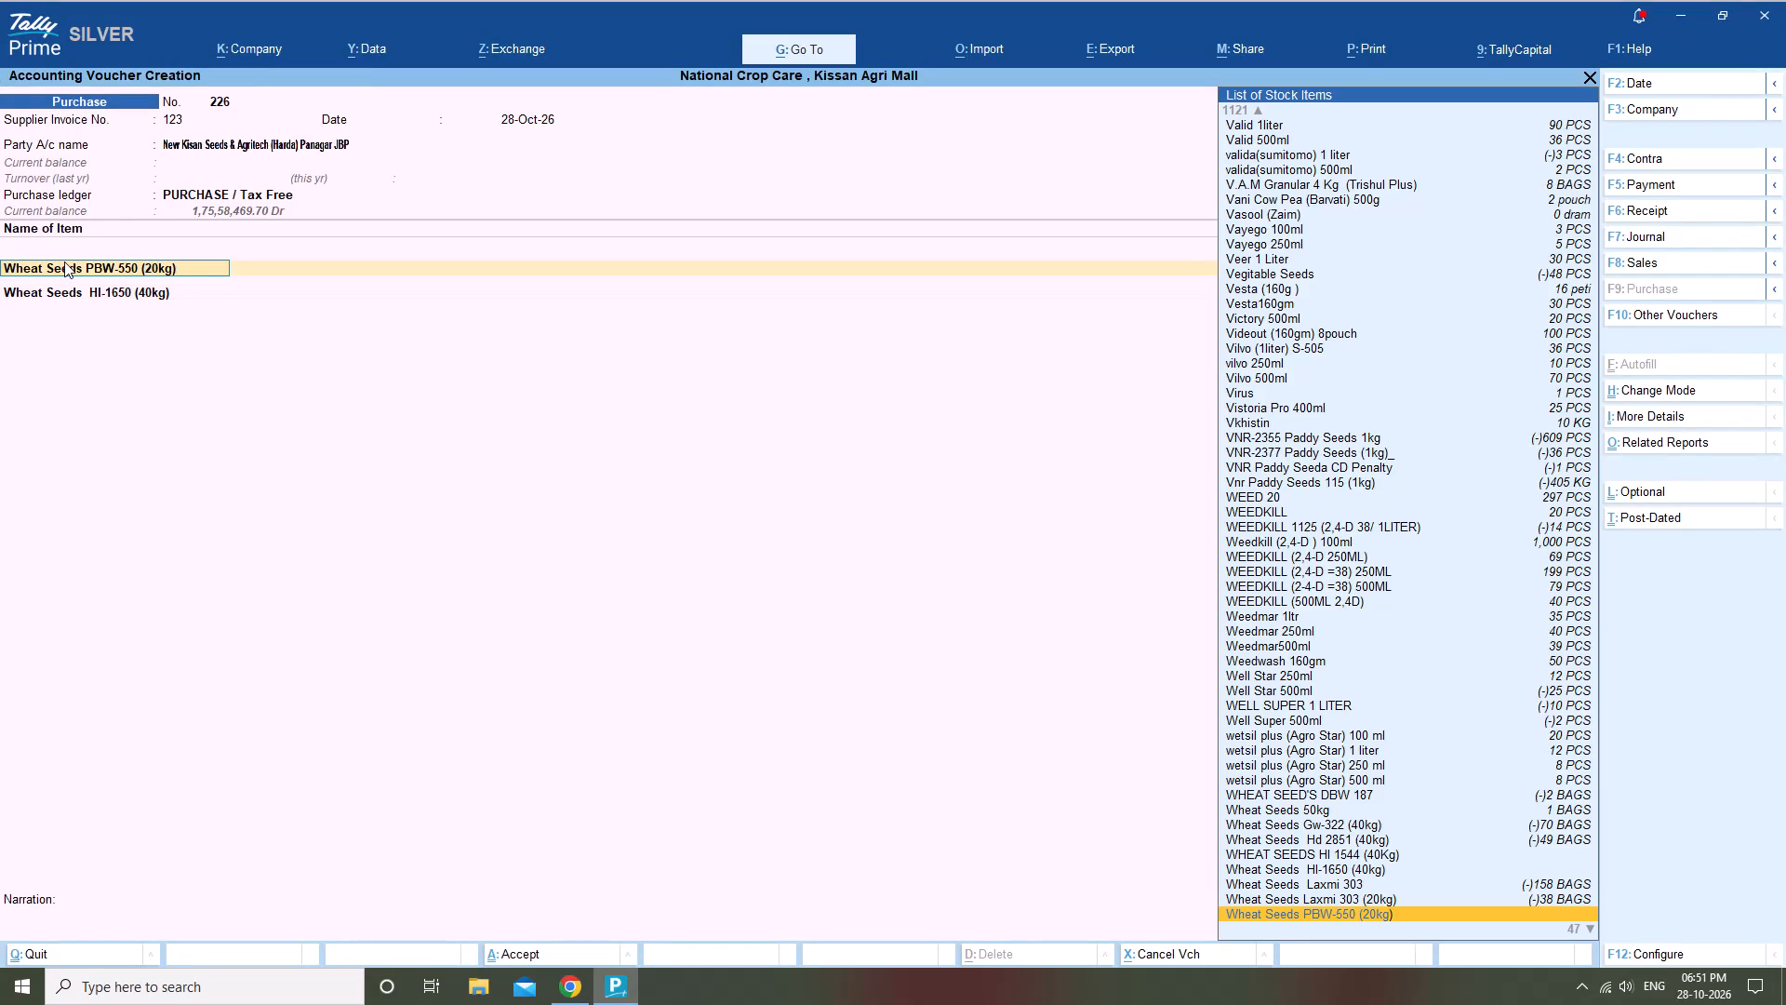
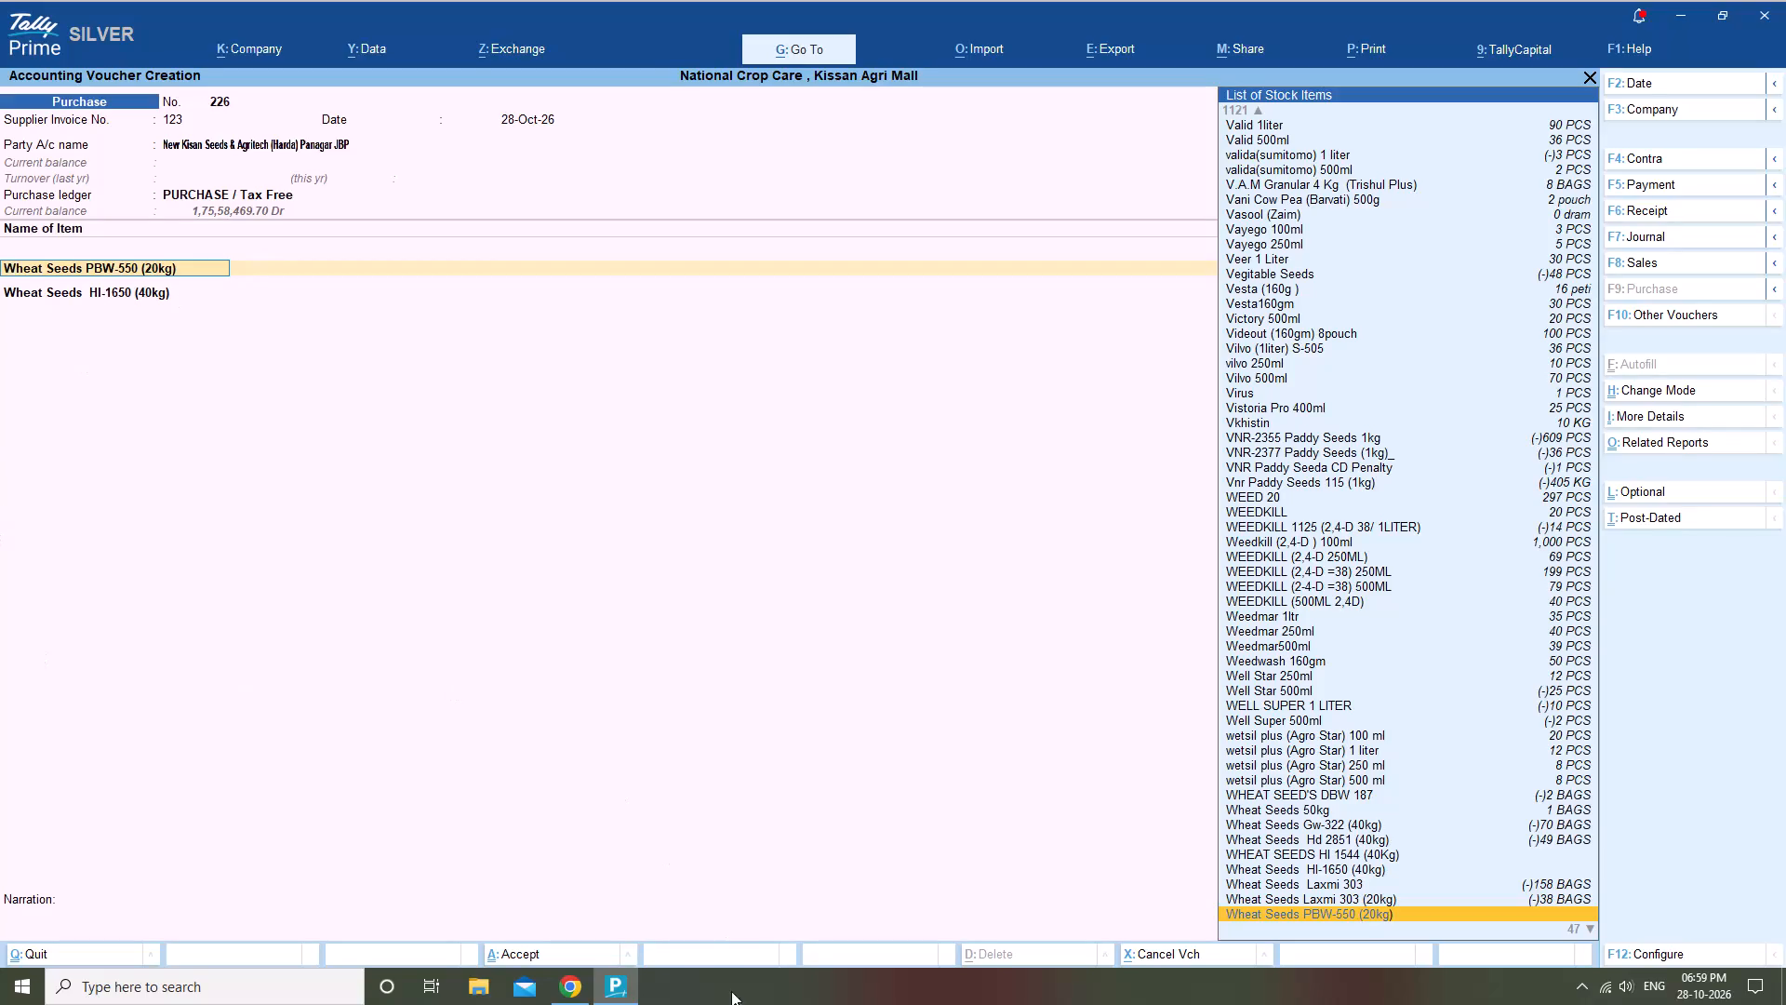
Switch to myBillBook in Chrome and reduce the stock of Nuvaan (IIL) 100 ml by 4 PCS in the KISSAN AGRI MALL godown.
left_click(574, 981)
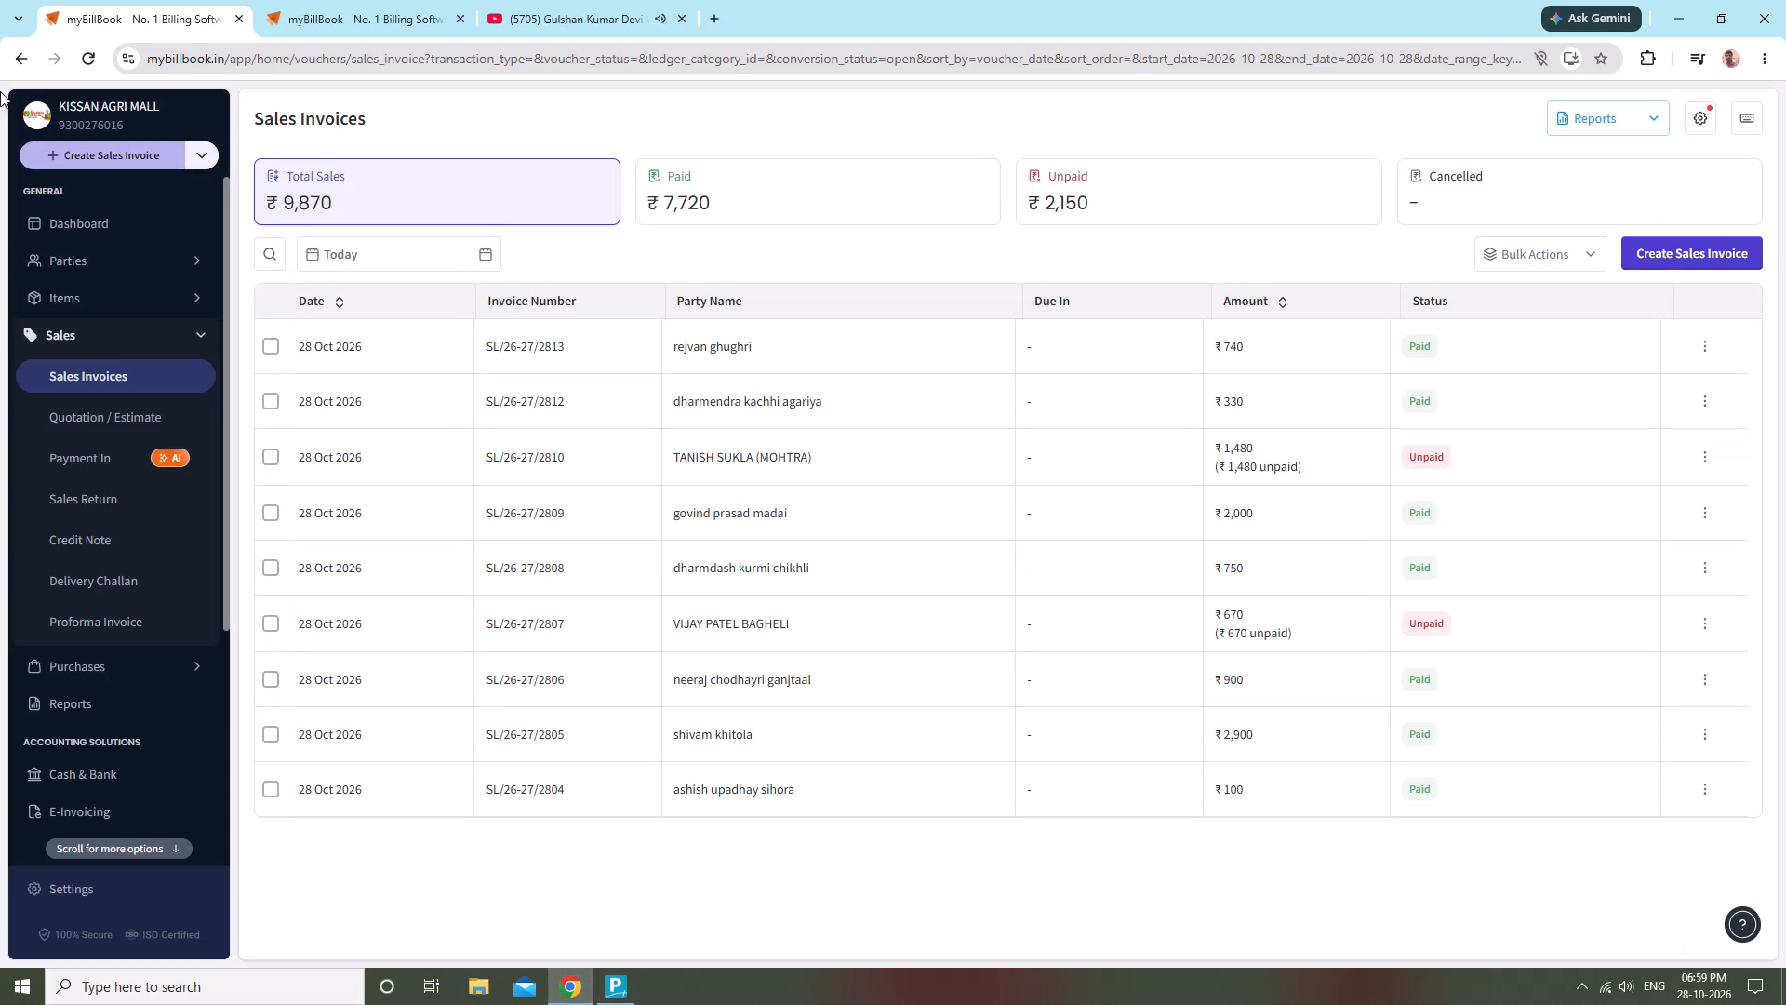
left_click(85, 299)
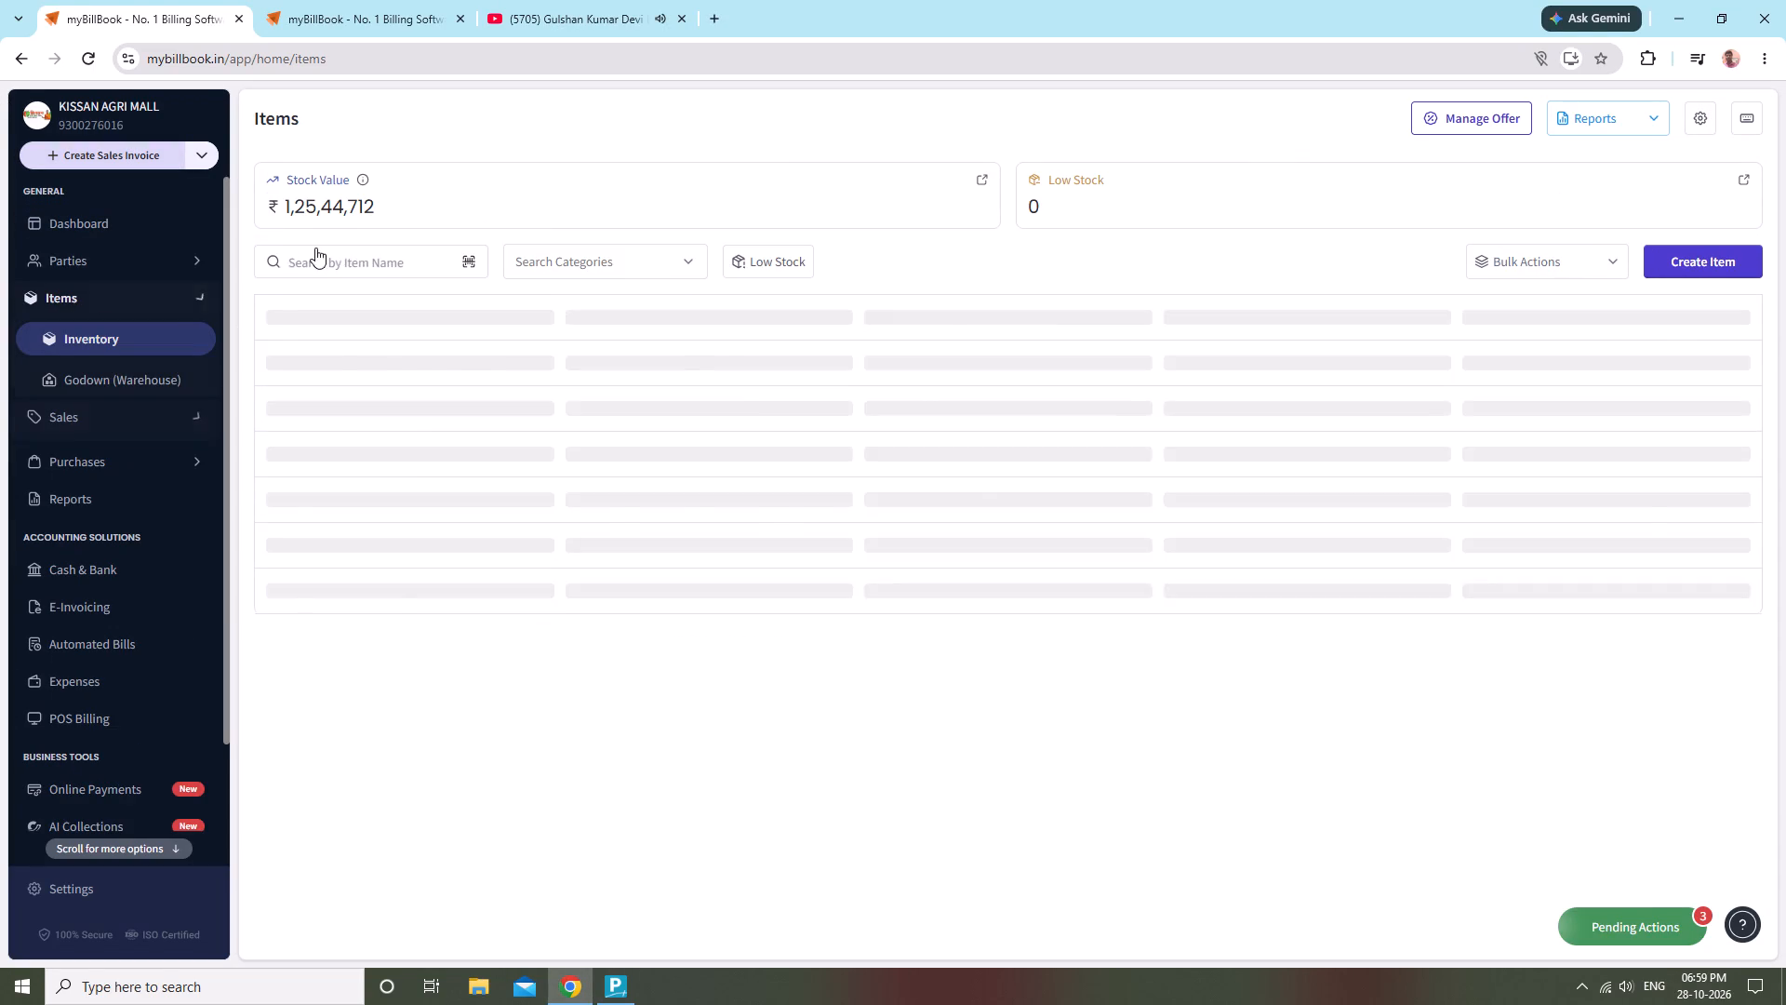
left_click(340, 268)
type("nu")
key("v")
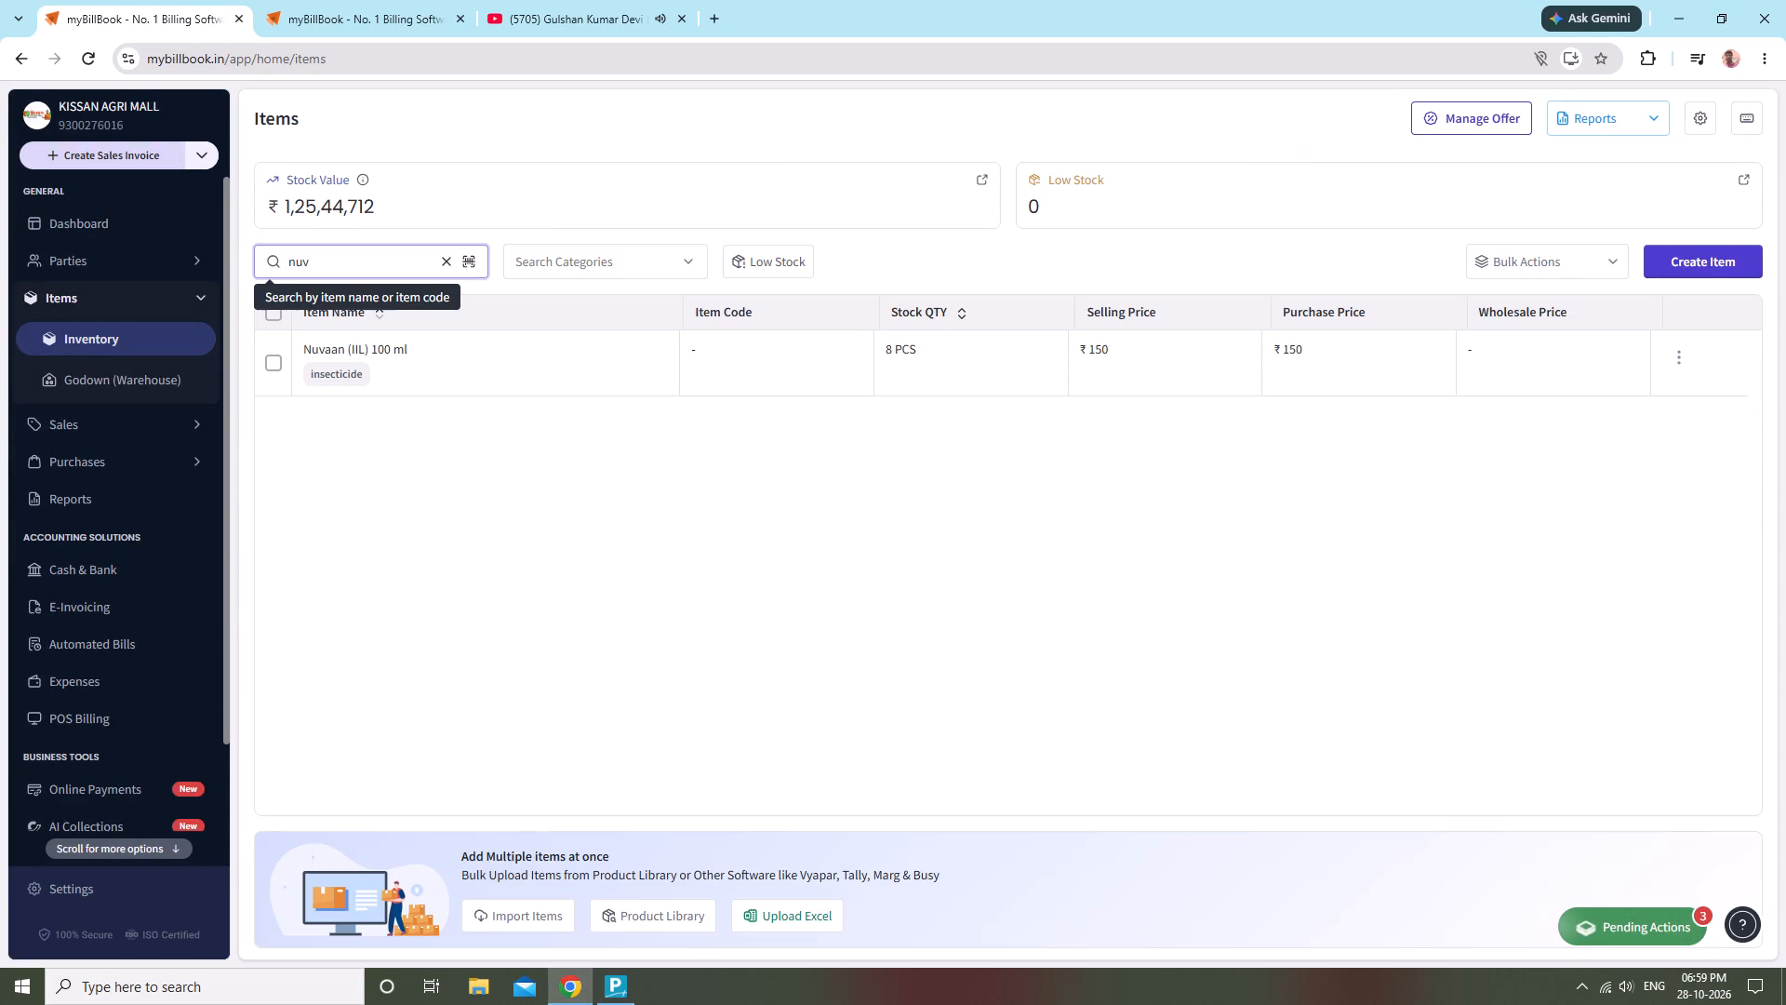
left_click(1677, 342)
left_click(1618, 439)
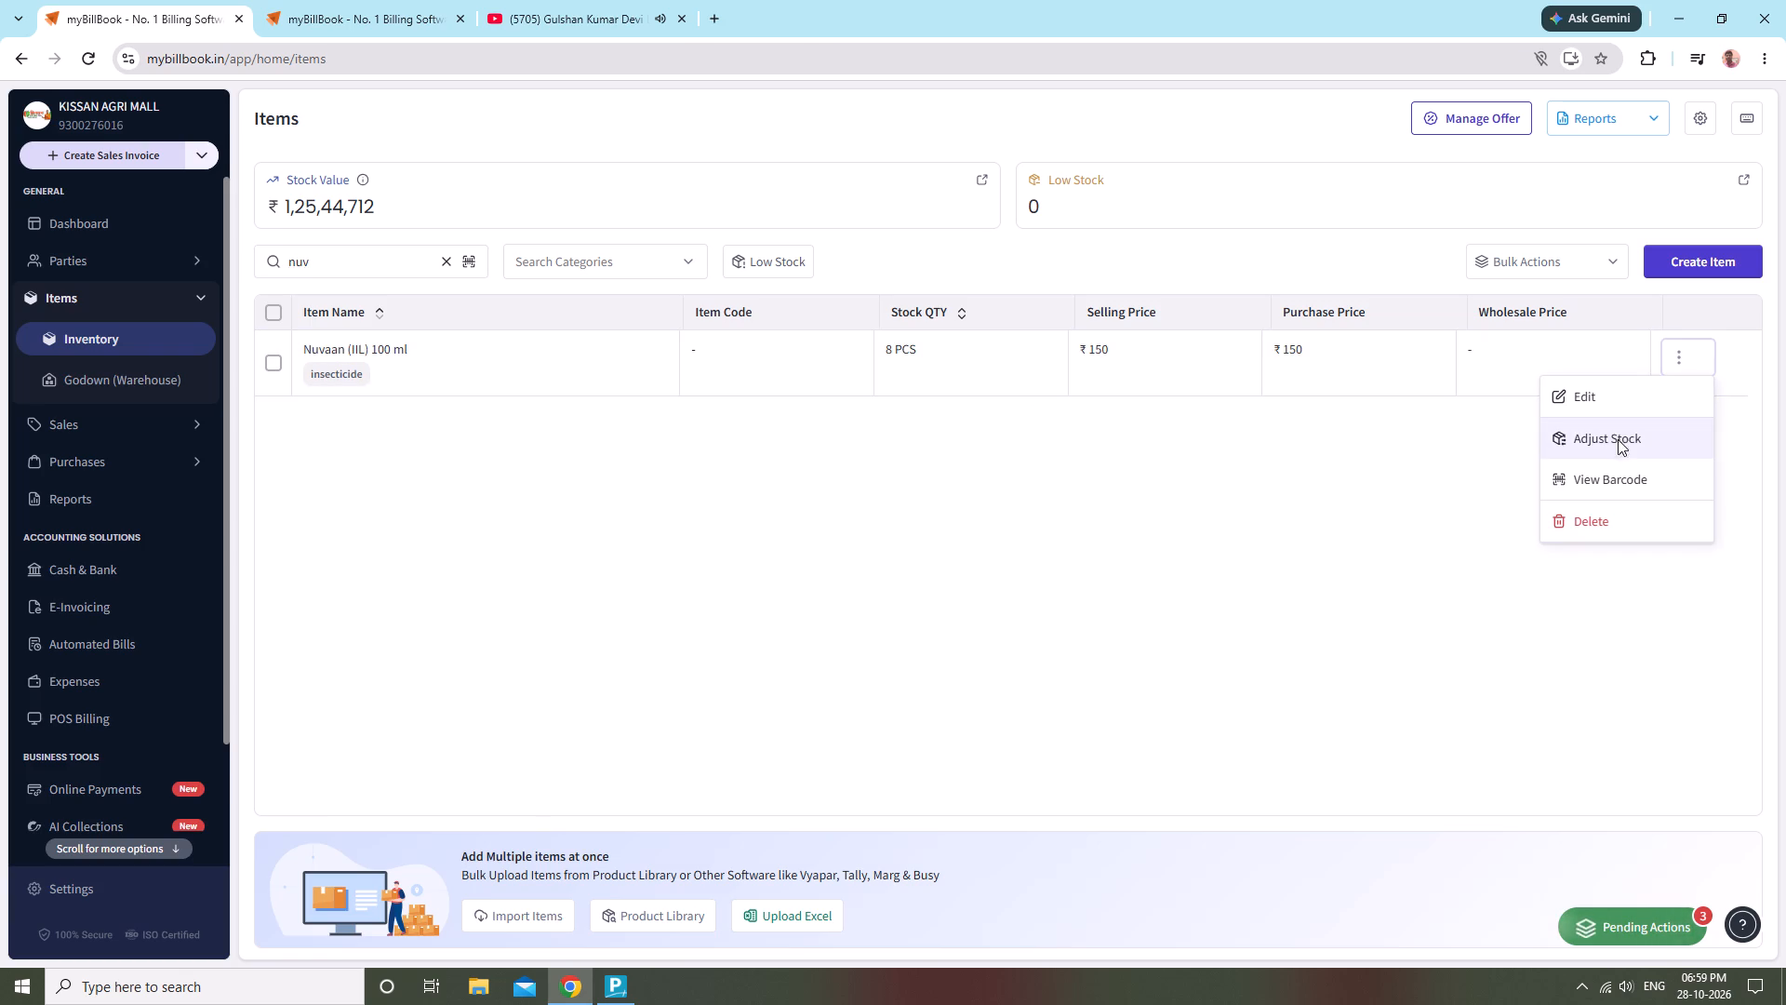
left_click(777, 476)
left_click(728, 507)
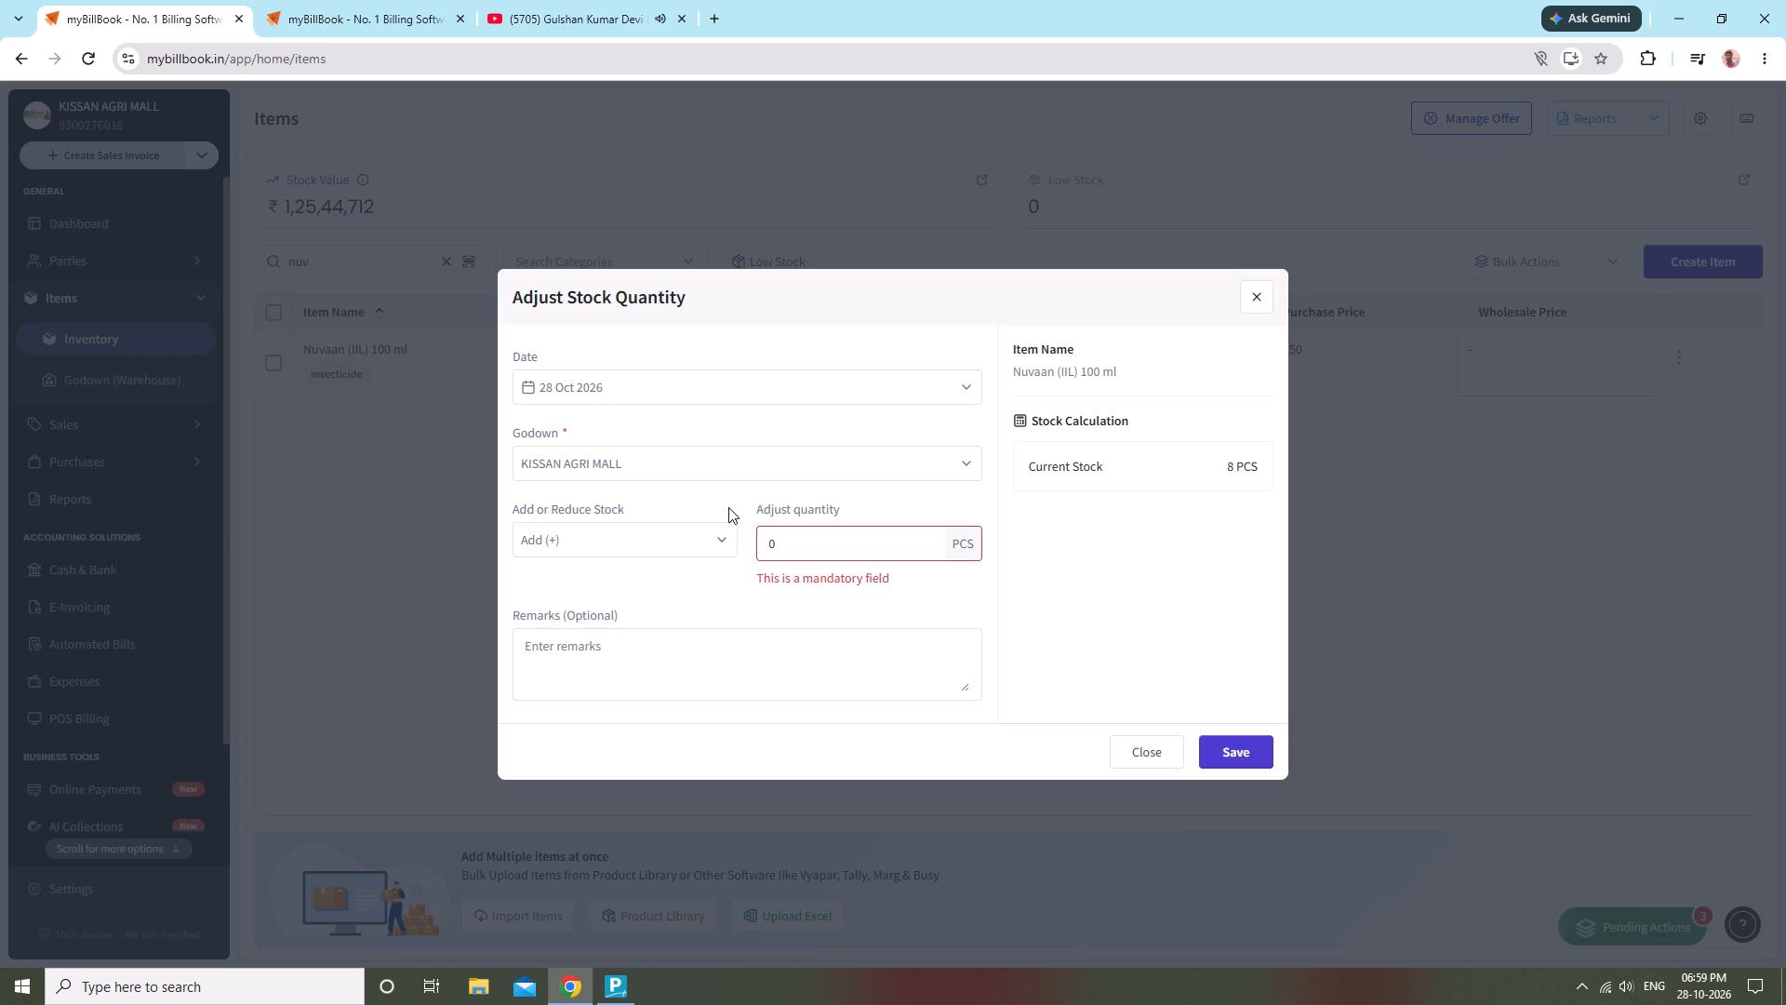
left_click(687, 540)
left_click(652, 618)
left_click(890, 537)
key("4")
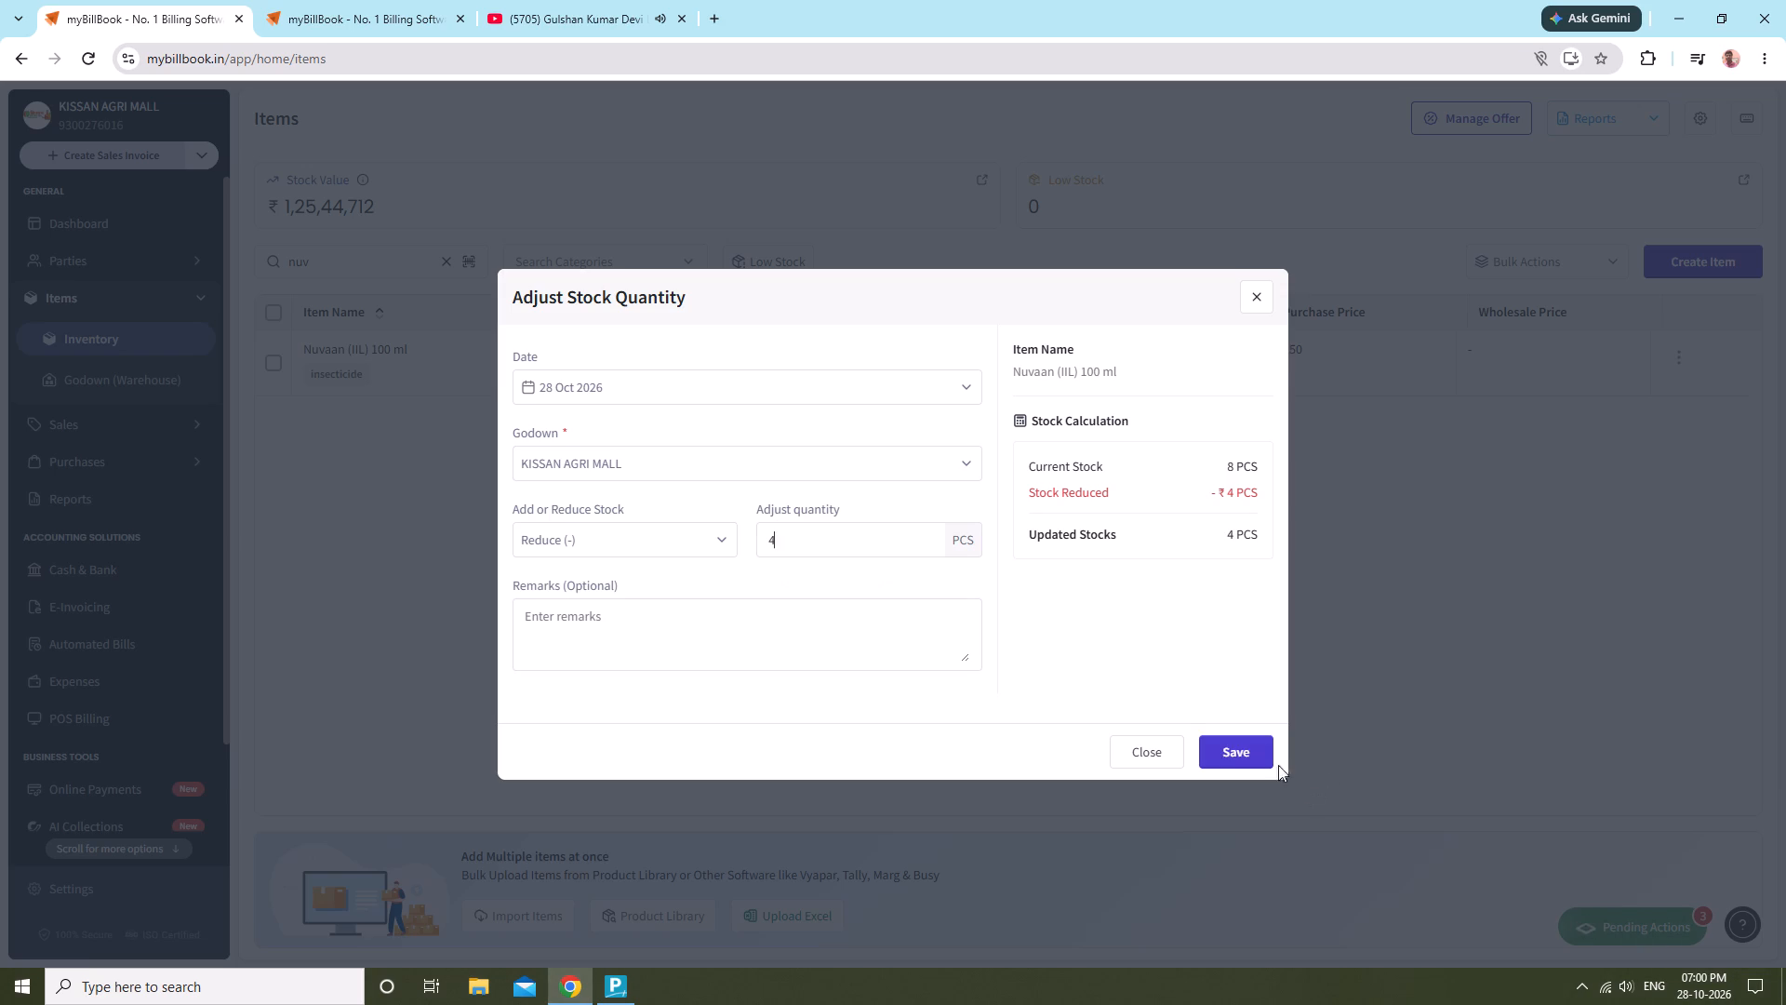
left_click(1232, 747)
left_click(776, 623)
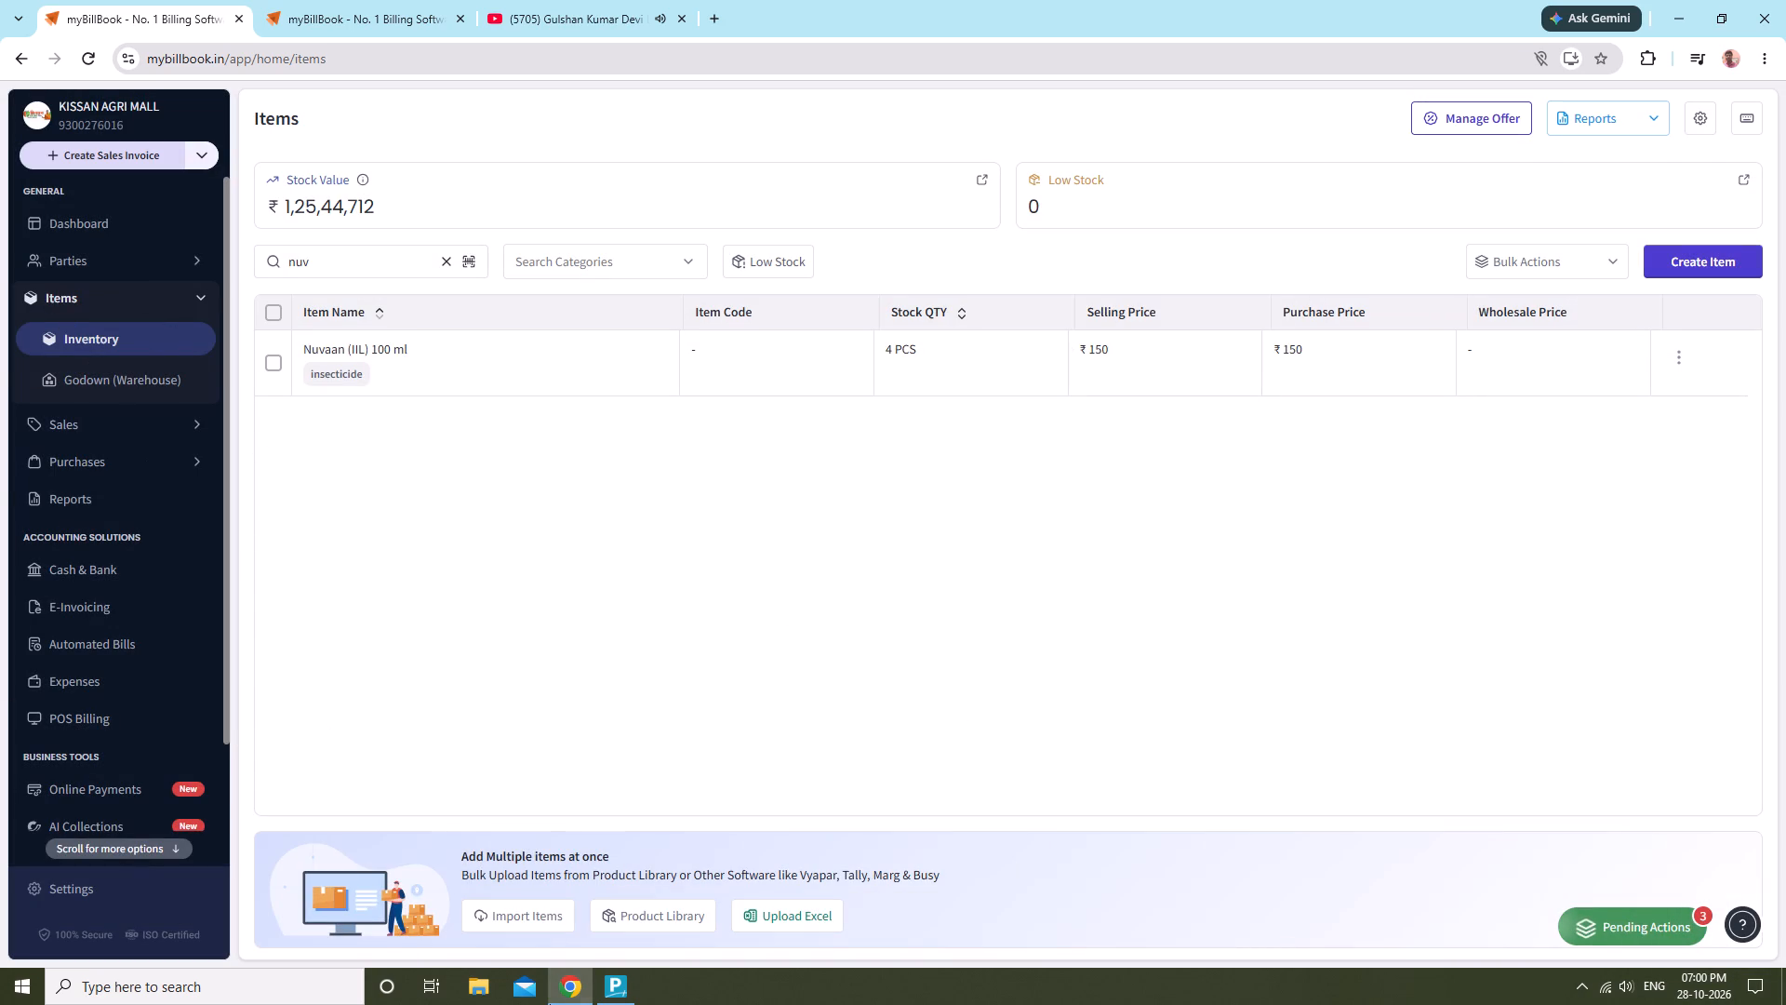
Switch back to TallyPrime and set the rate of the Wheat Seeds PBW-550 (20kg) line to 880 per bag.
left_click(631, 994)
left_click(1060, 780)
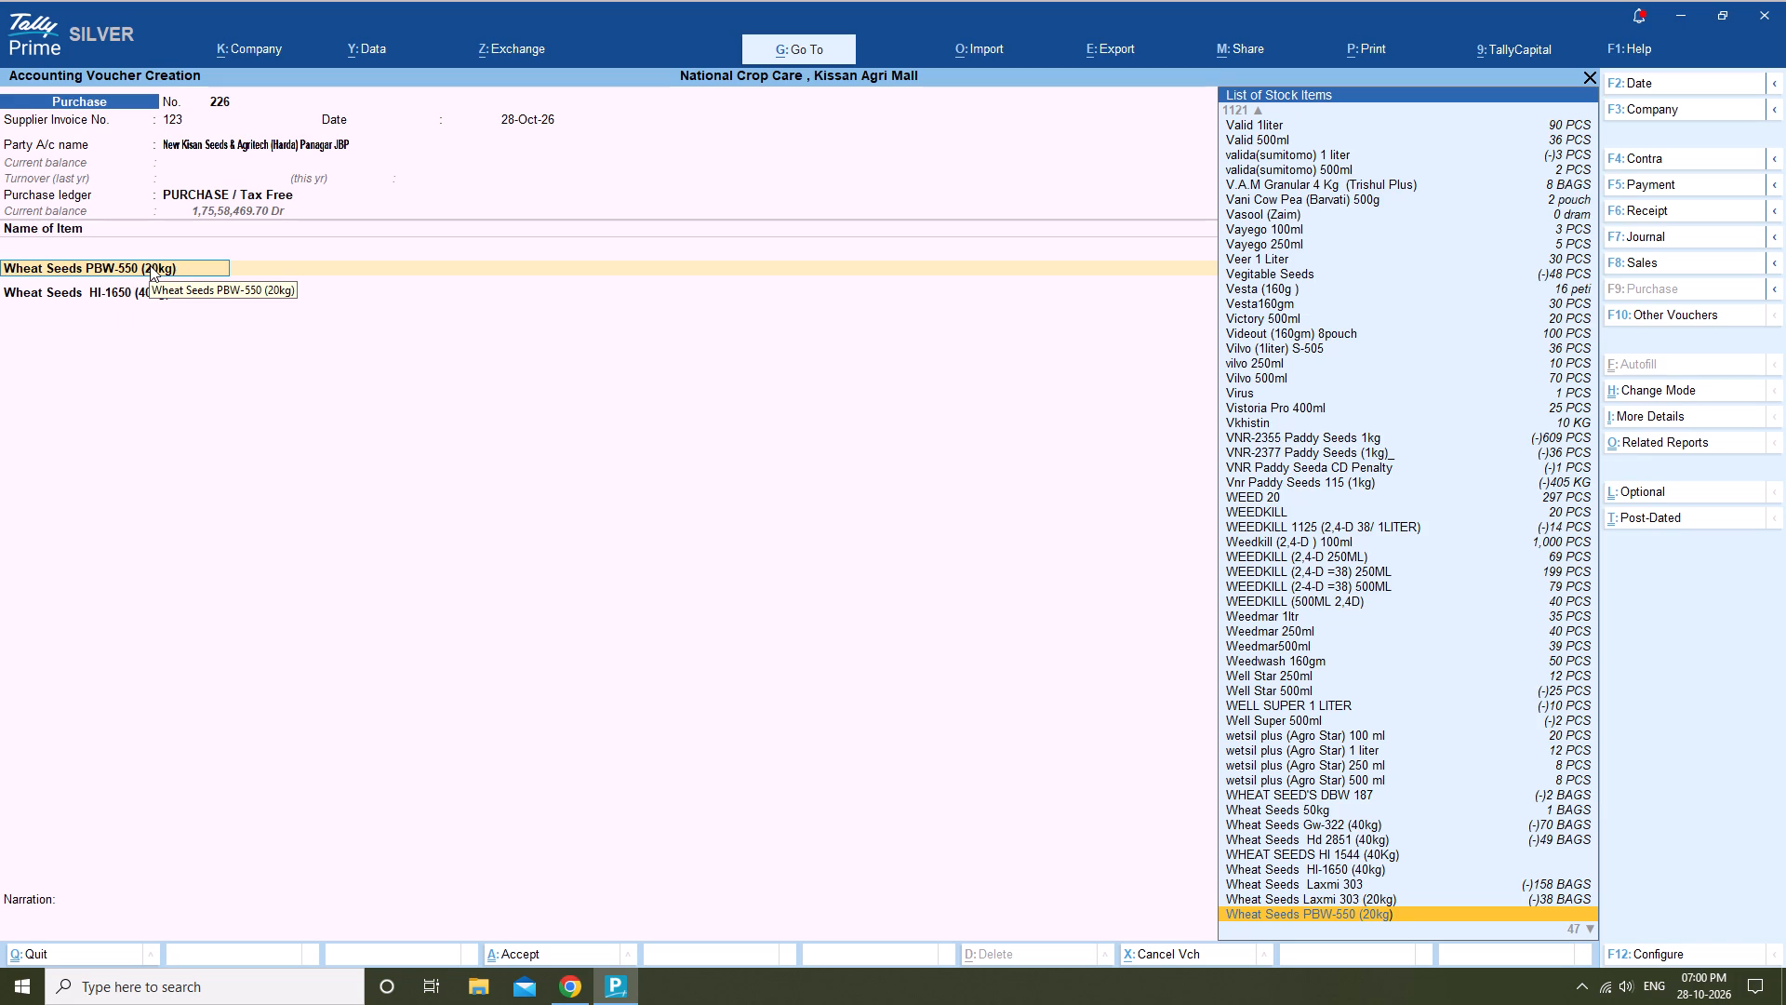
key("Return")
key("Return")
key("Return")
key("Return")
key("Return")
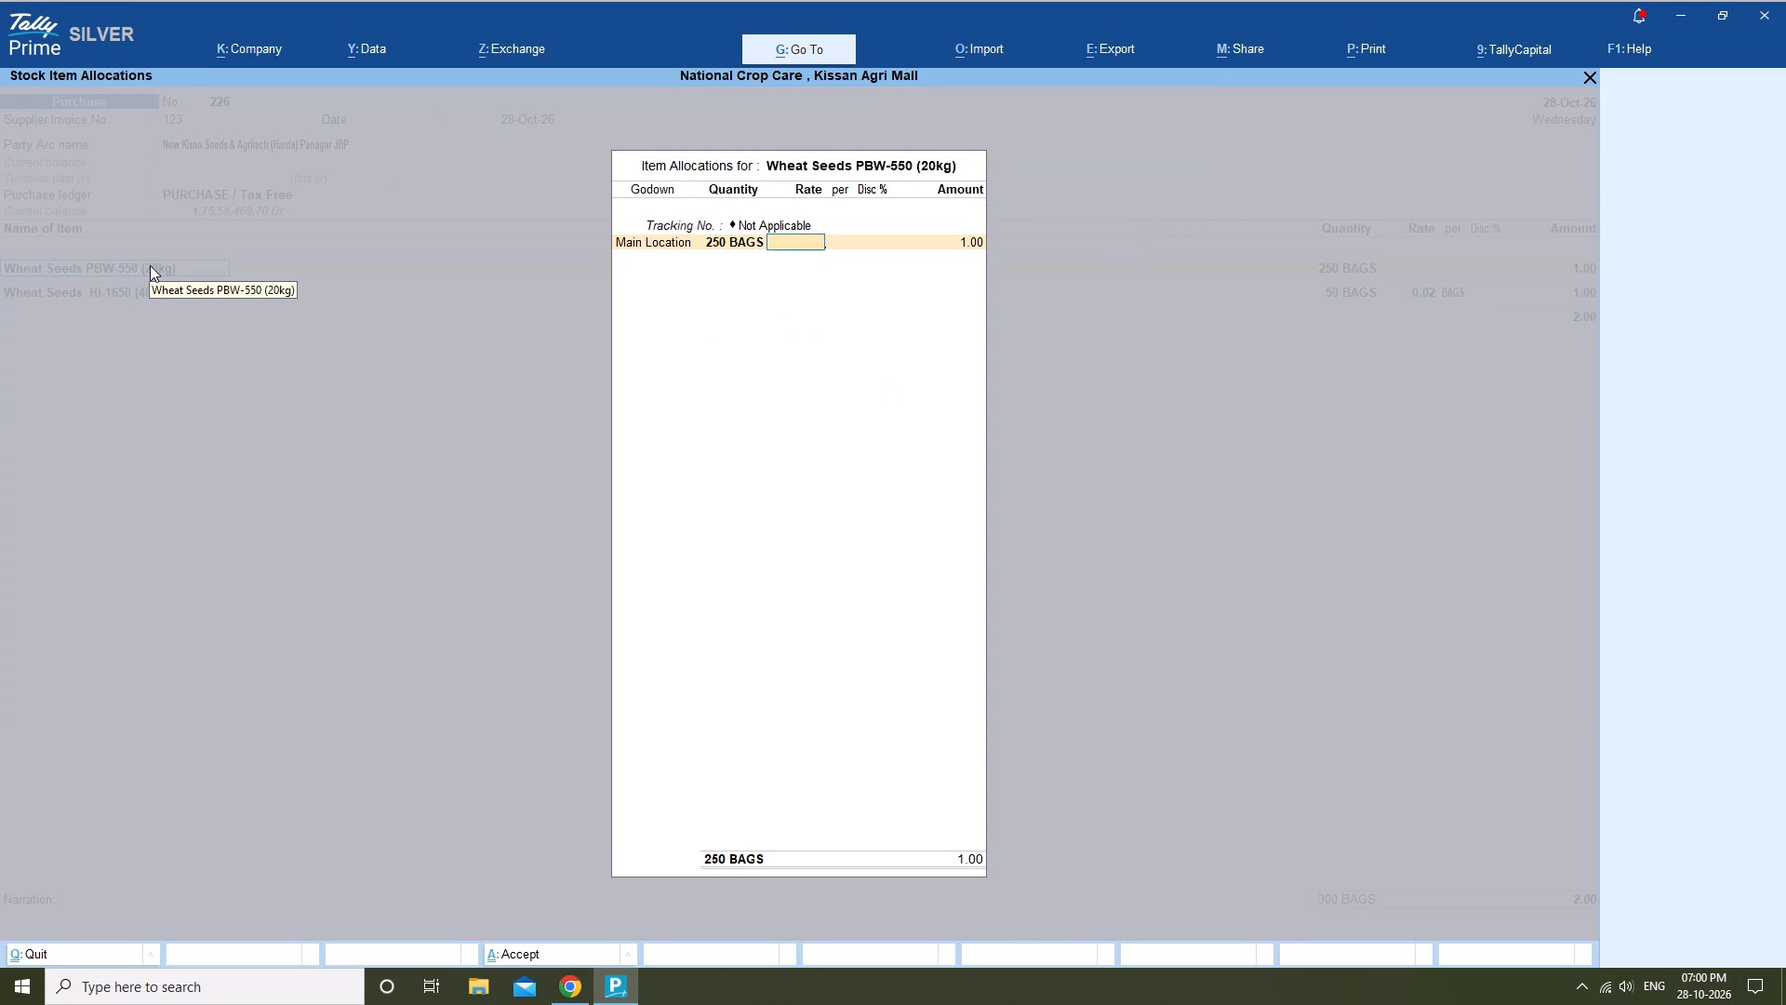
key("Return")
key("Return")
key("Return")
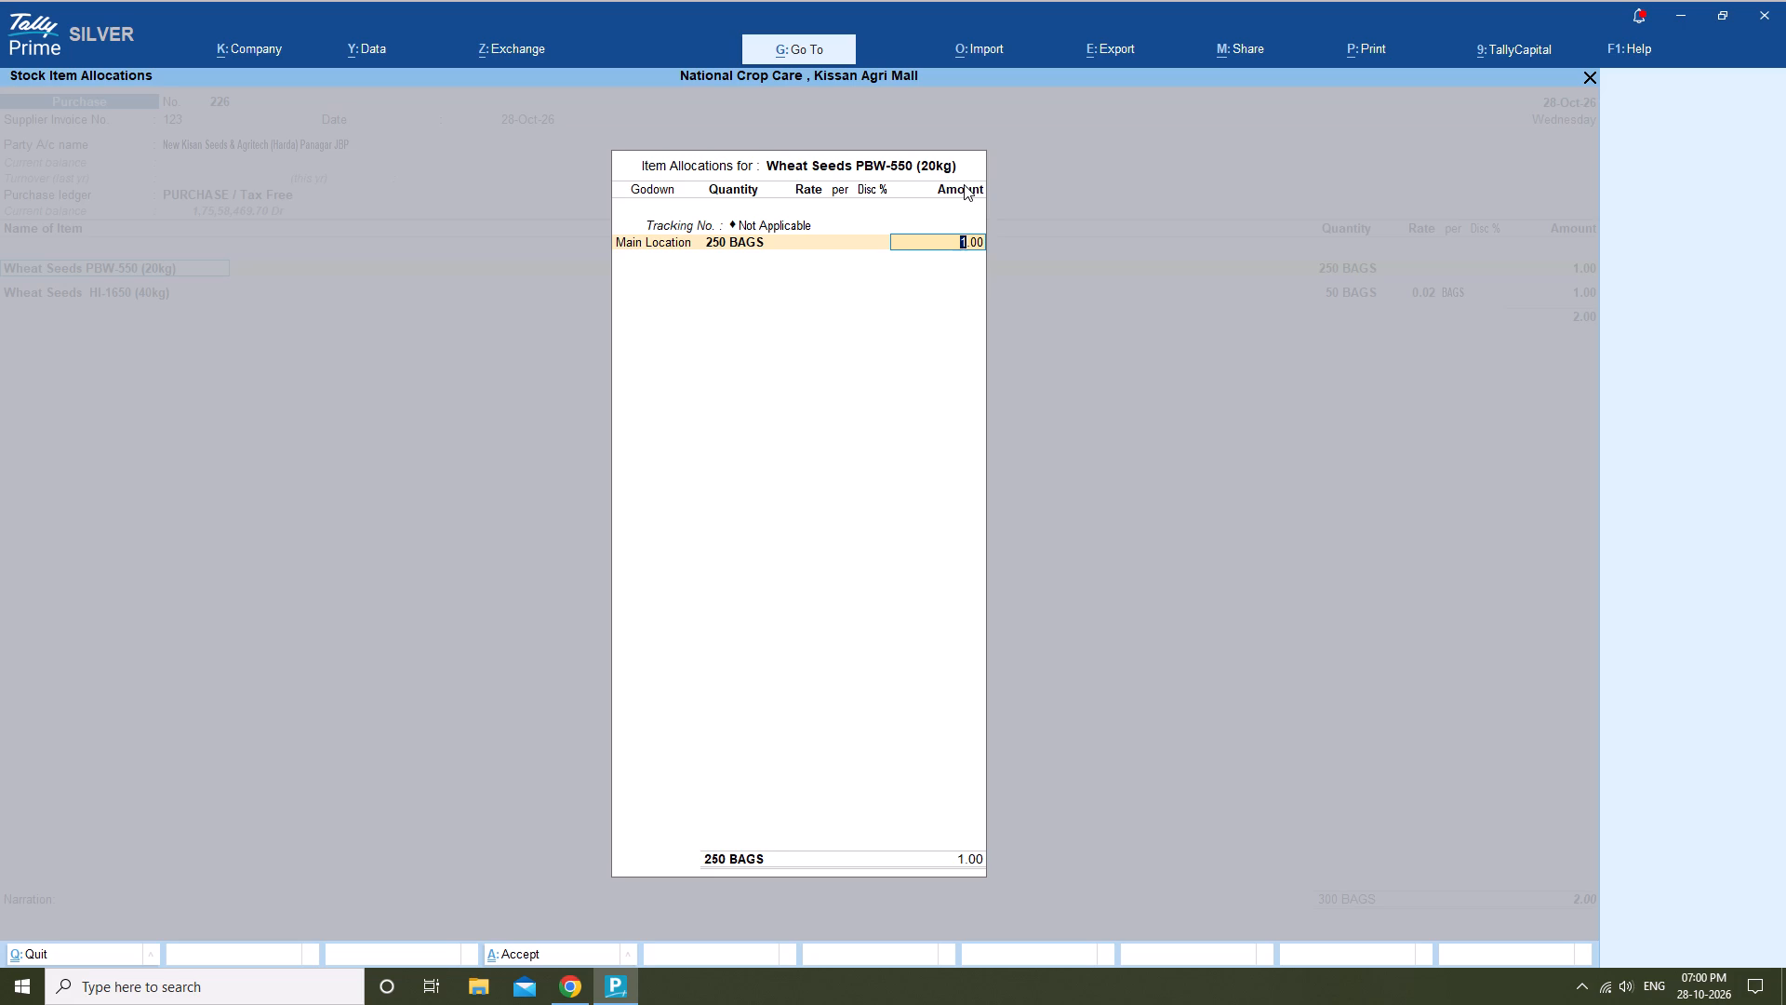
left_click(823, 238)
type("880")
key("Return")
key("Return")
key("Return")
key("Return")
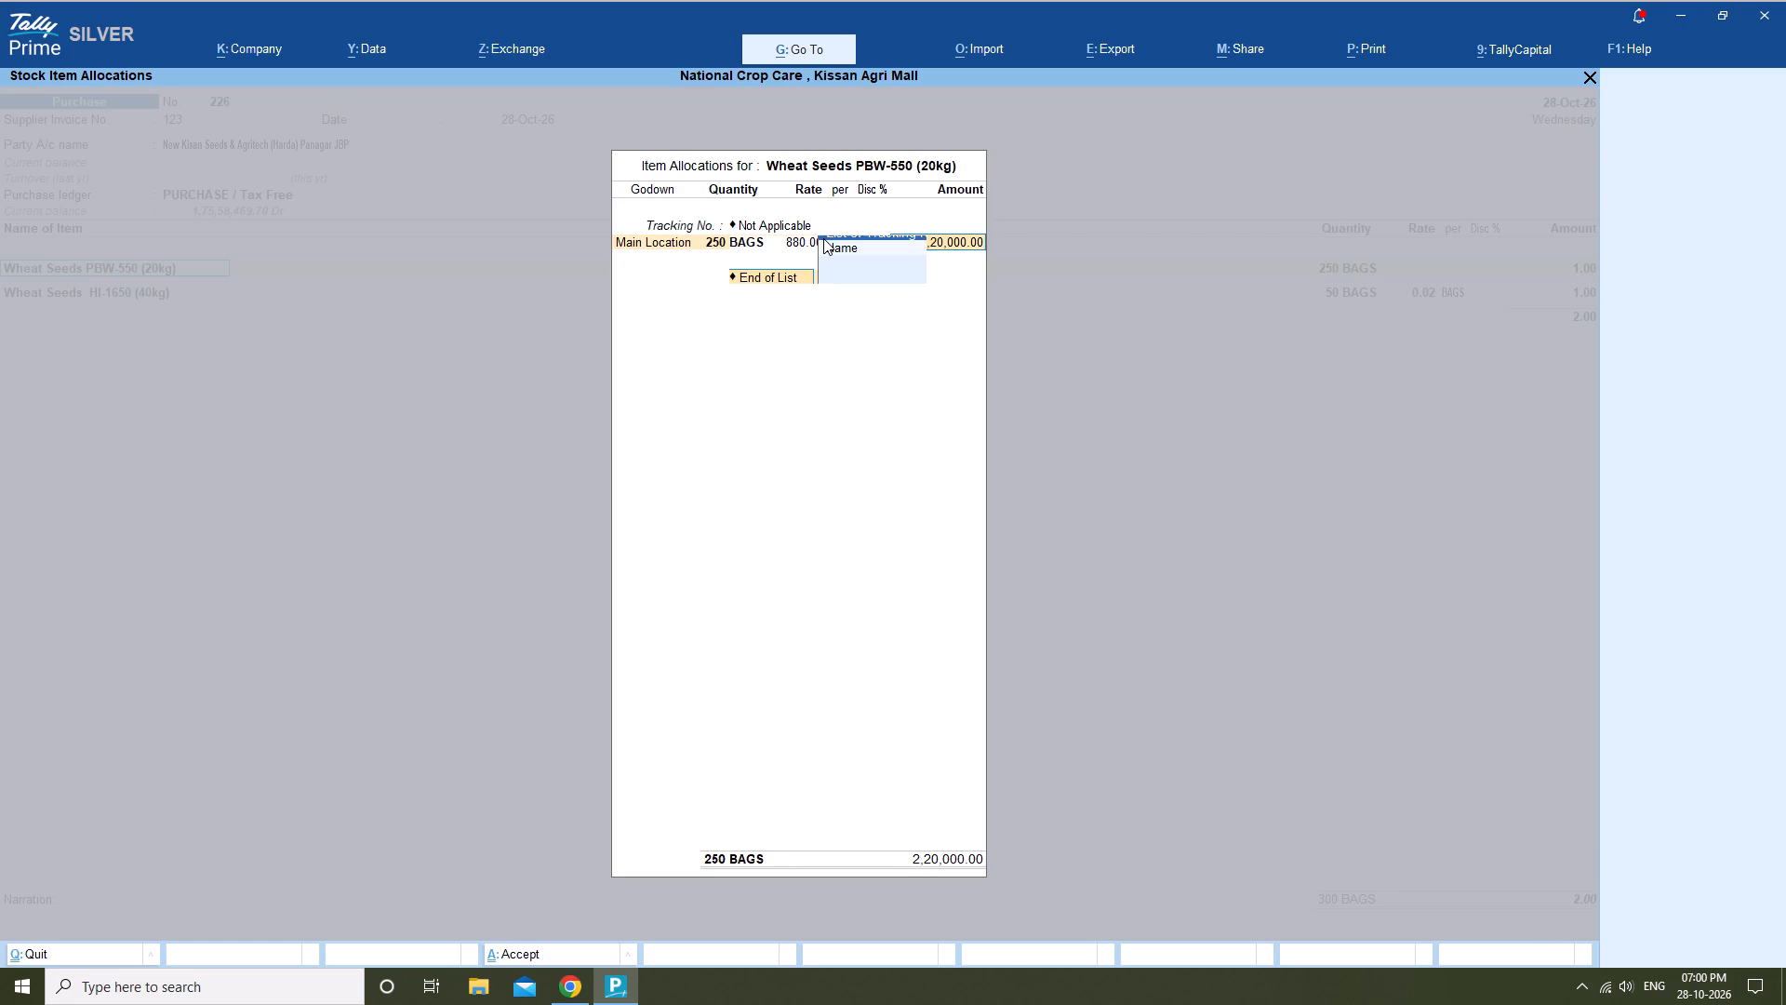
key("Return")
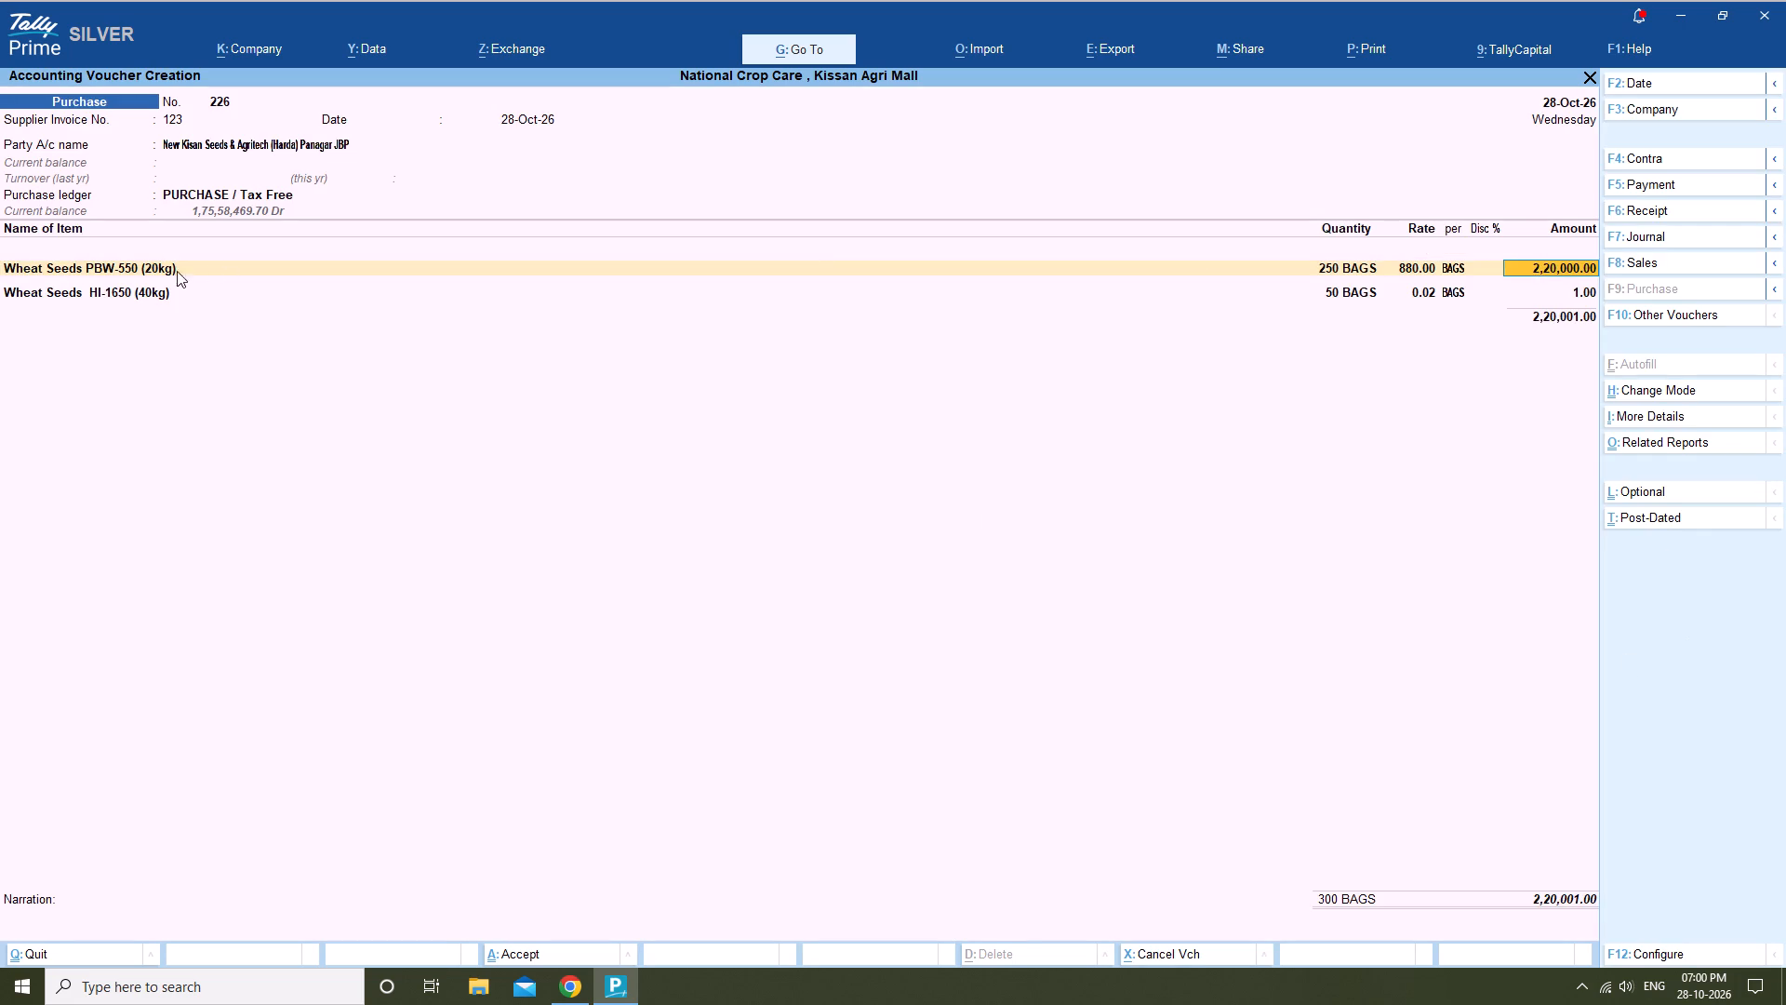
Set the rate of the Wheat Seeds HI-1650 (40kg) line to 1680 per bag.
left_click(92, 296)
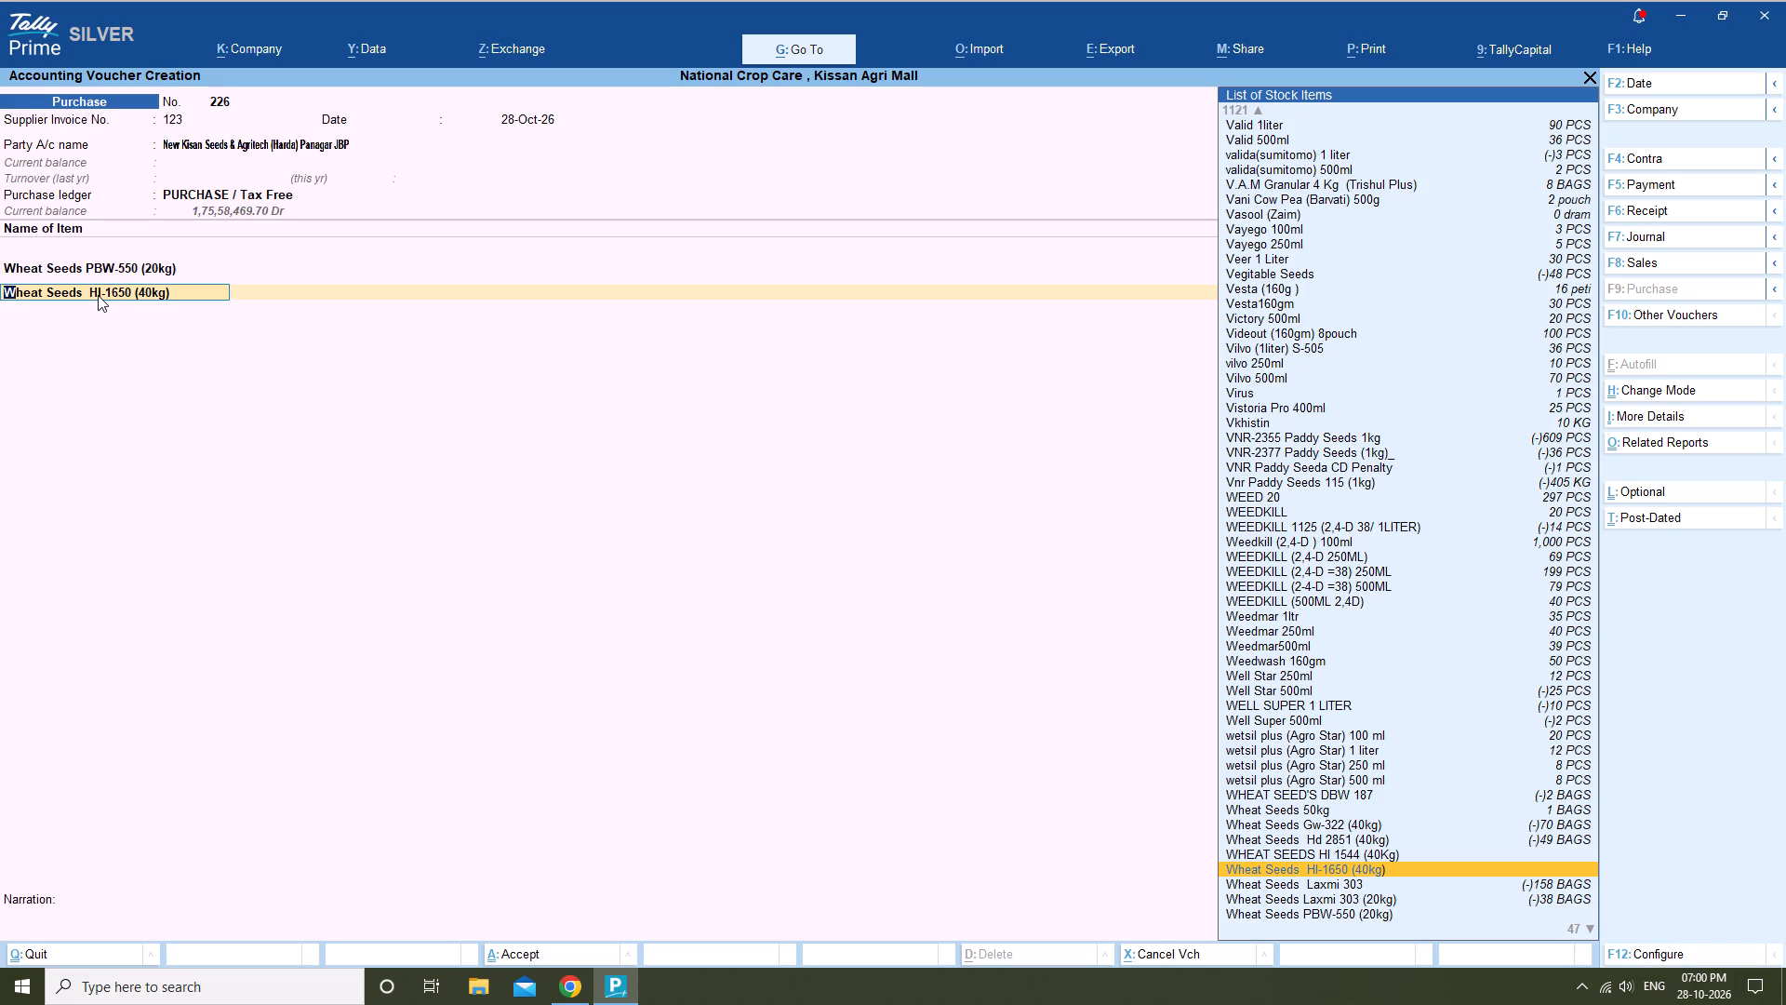
key("Return")
key("Return")
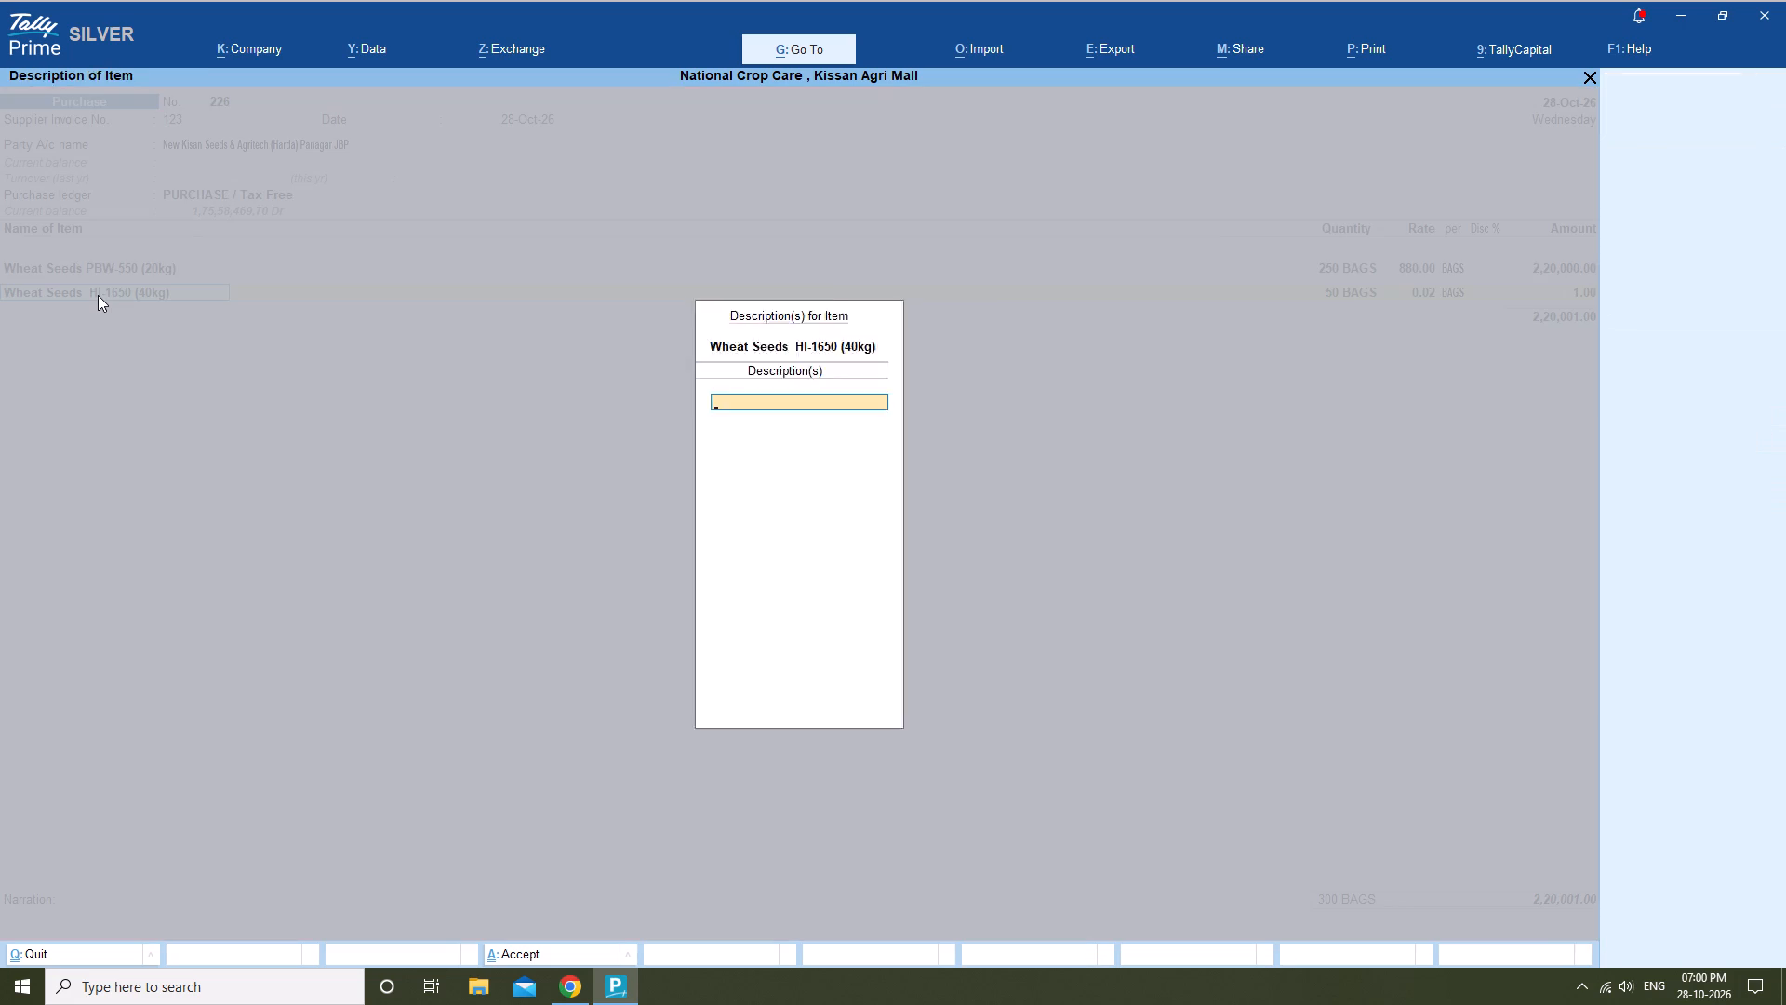
key("Return")
key("Return")
key("Return")
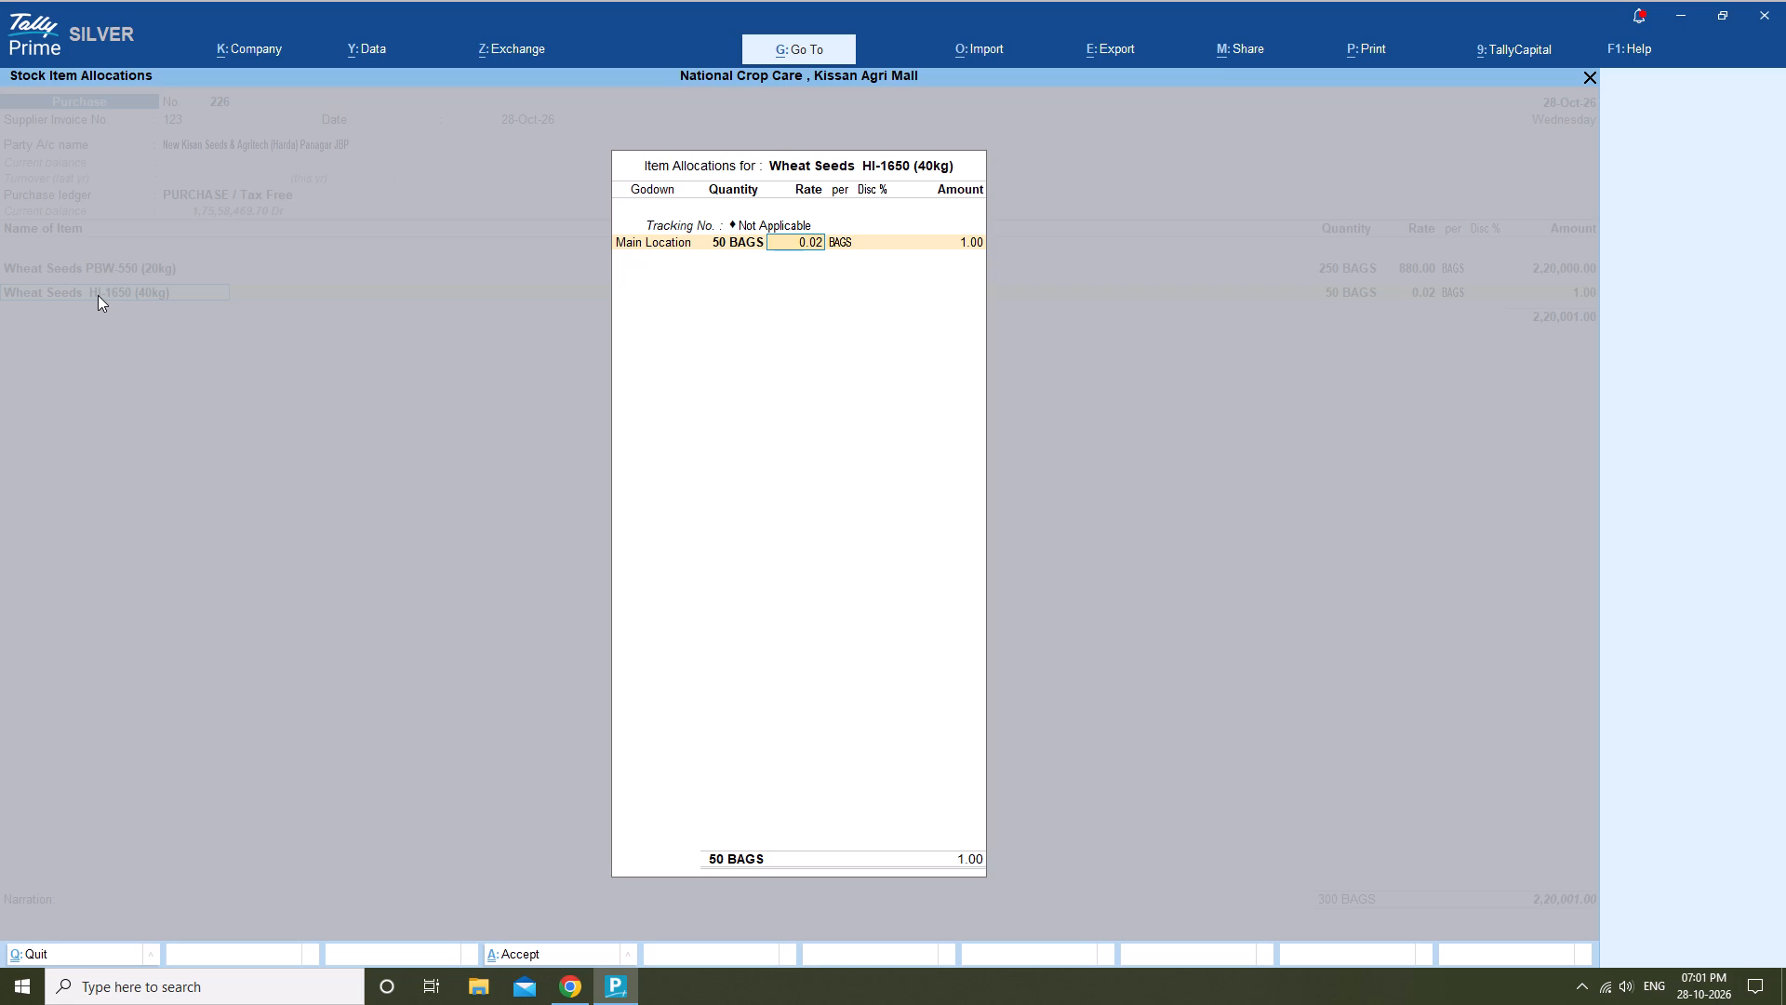
type("1680")
key("Return")
key("Return")
key("Return")
key("Return")
key("Return")
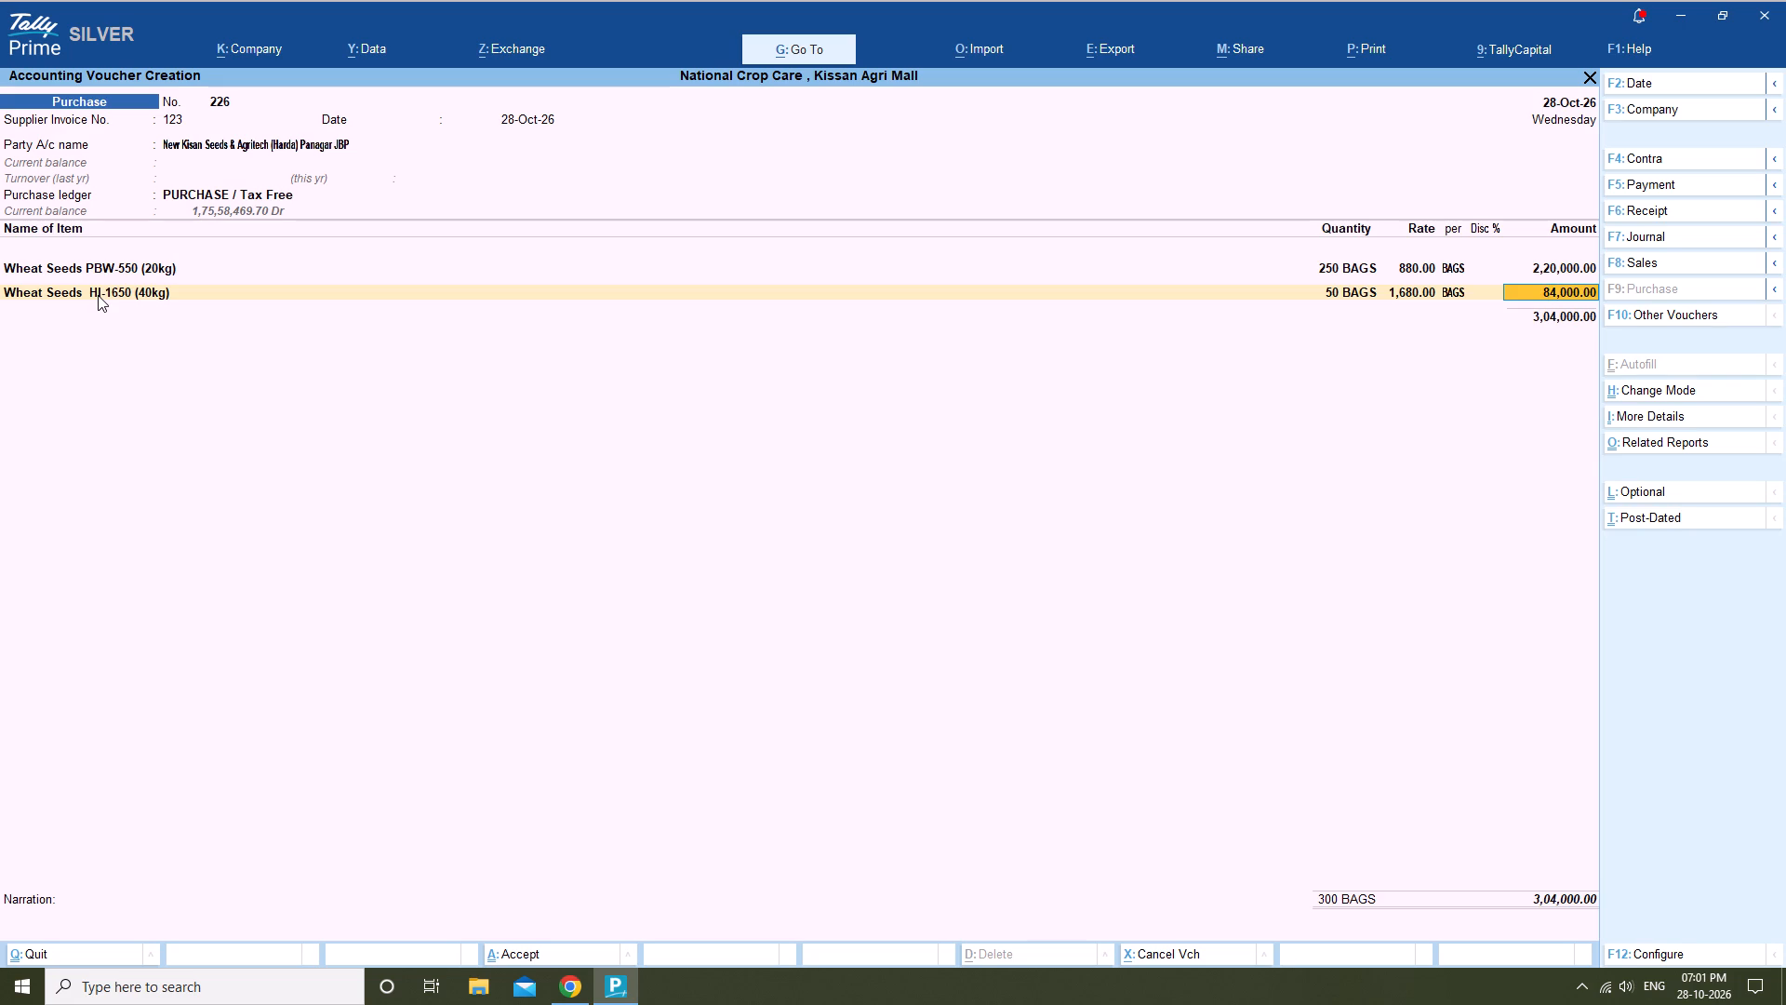
End the item list, leave the narration blank and accept the purchase voucher.
key("Return")
key("Return")
key("Return")
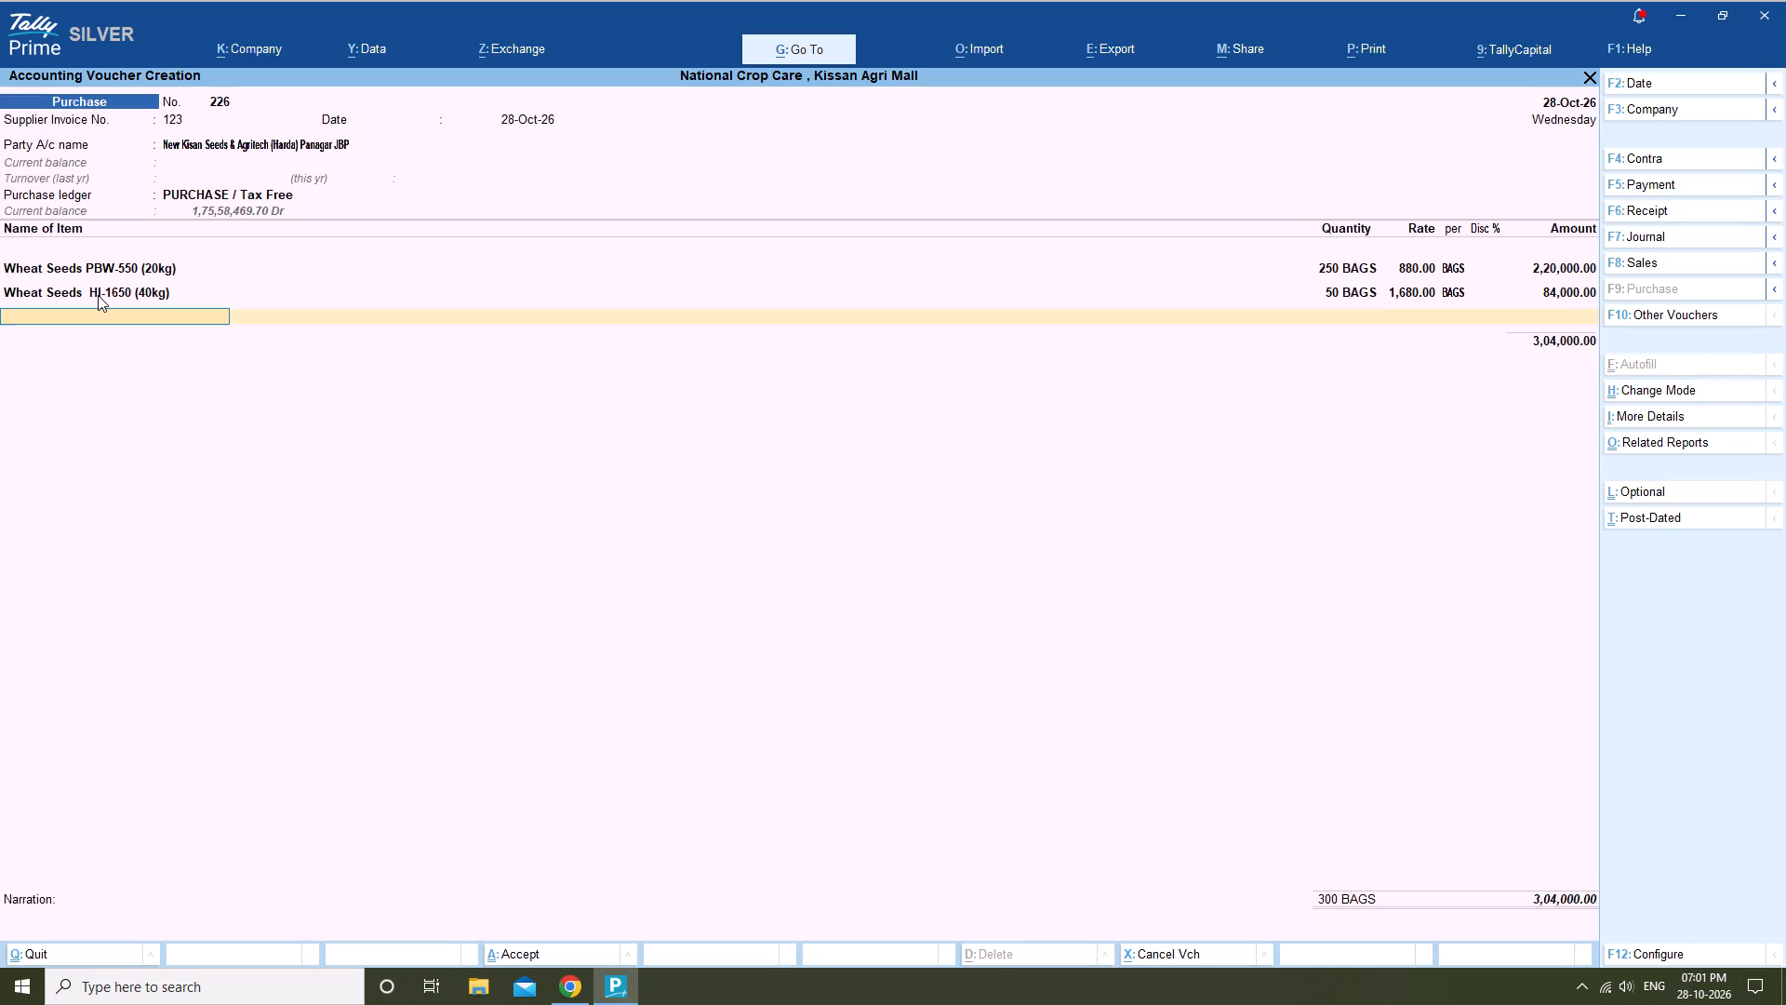
key("Return")
key("Return")
key("Return")
key("Return")
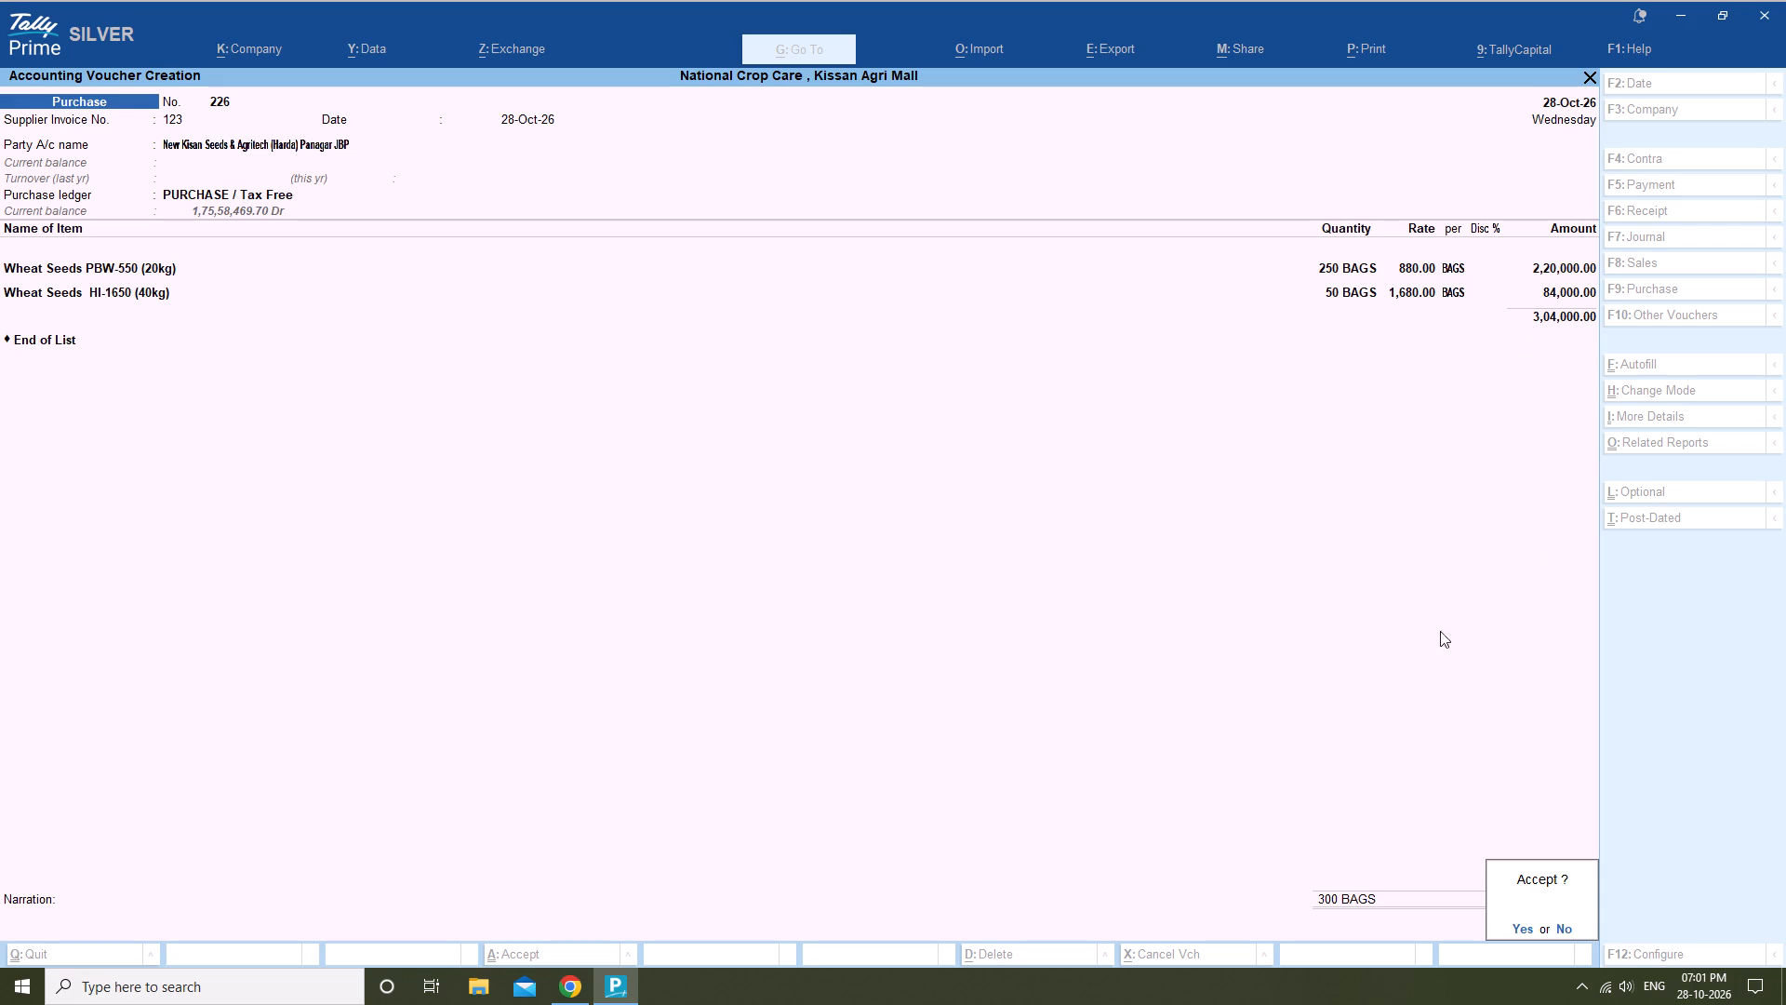
key("Return")
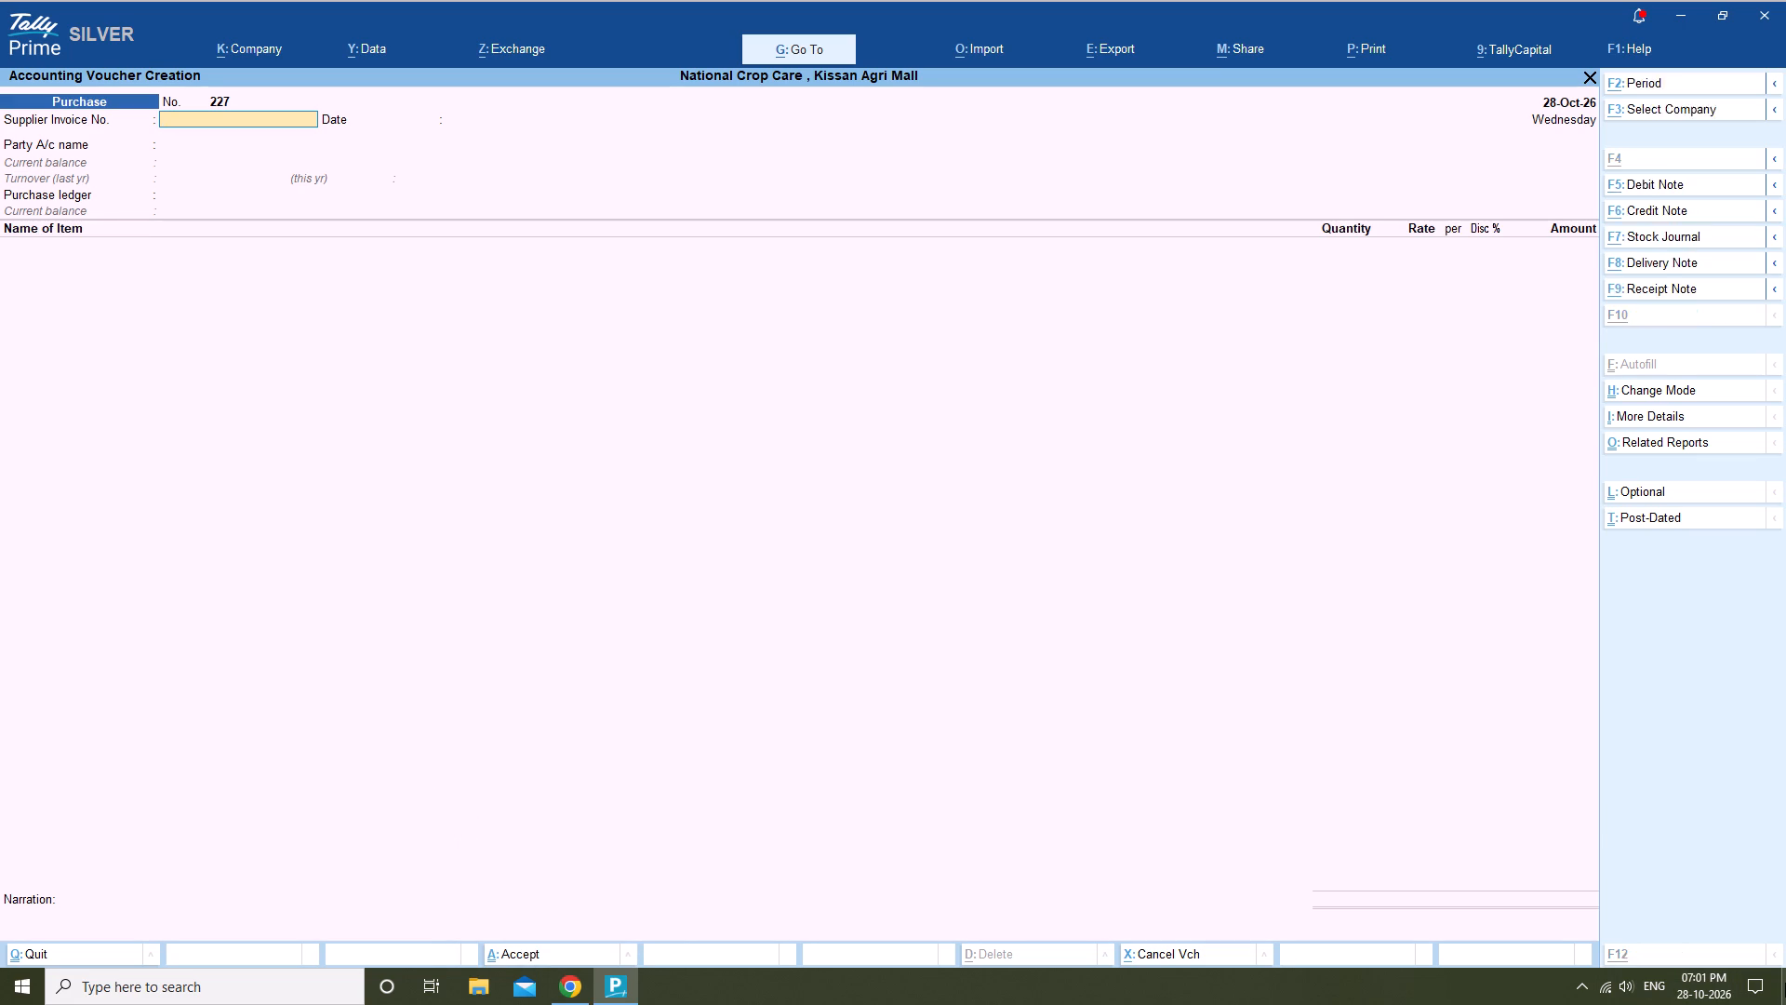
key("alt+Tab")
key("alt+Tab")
Leave voucher creation and open the New Kisan Seeds & Agritech (Harda) Panagar JBP purchase voucher from the Day Book.
key("Escape")
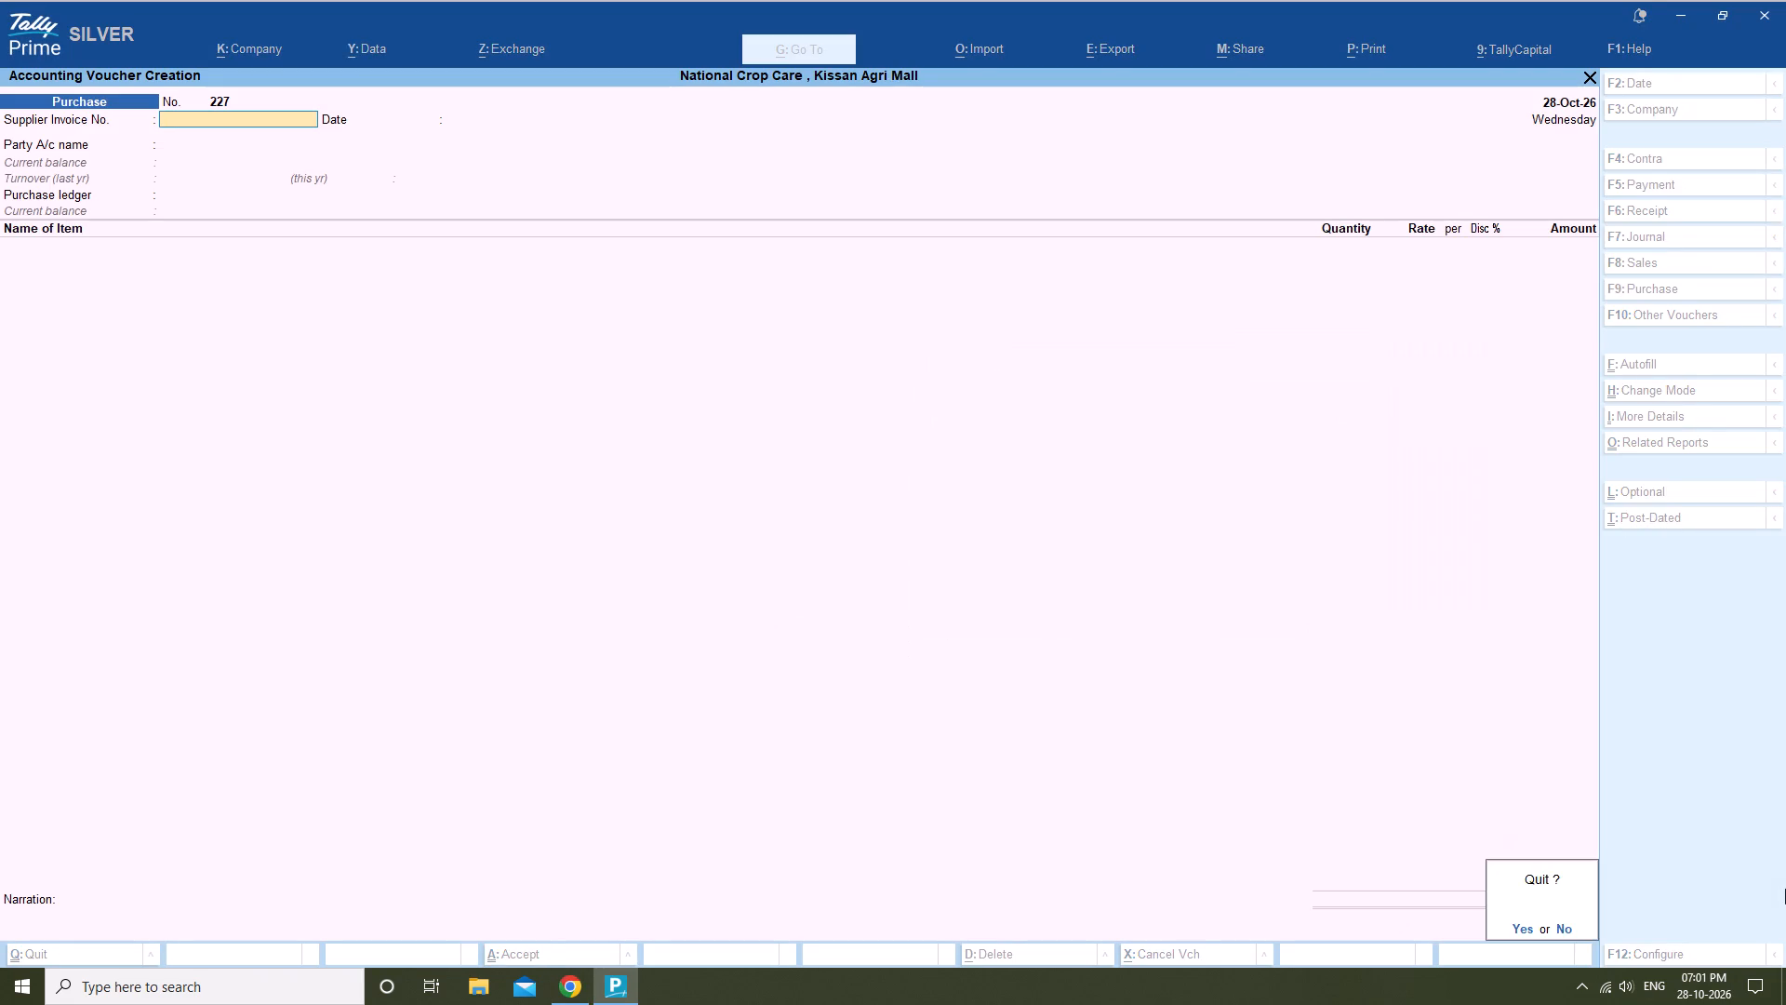
key("Escape")
key("Down")
key("Return")
key("Down")
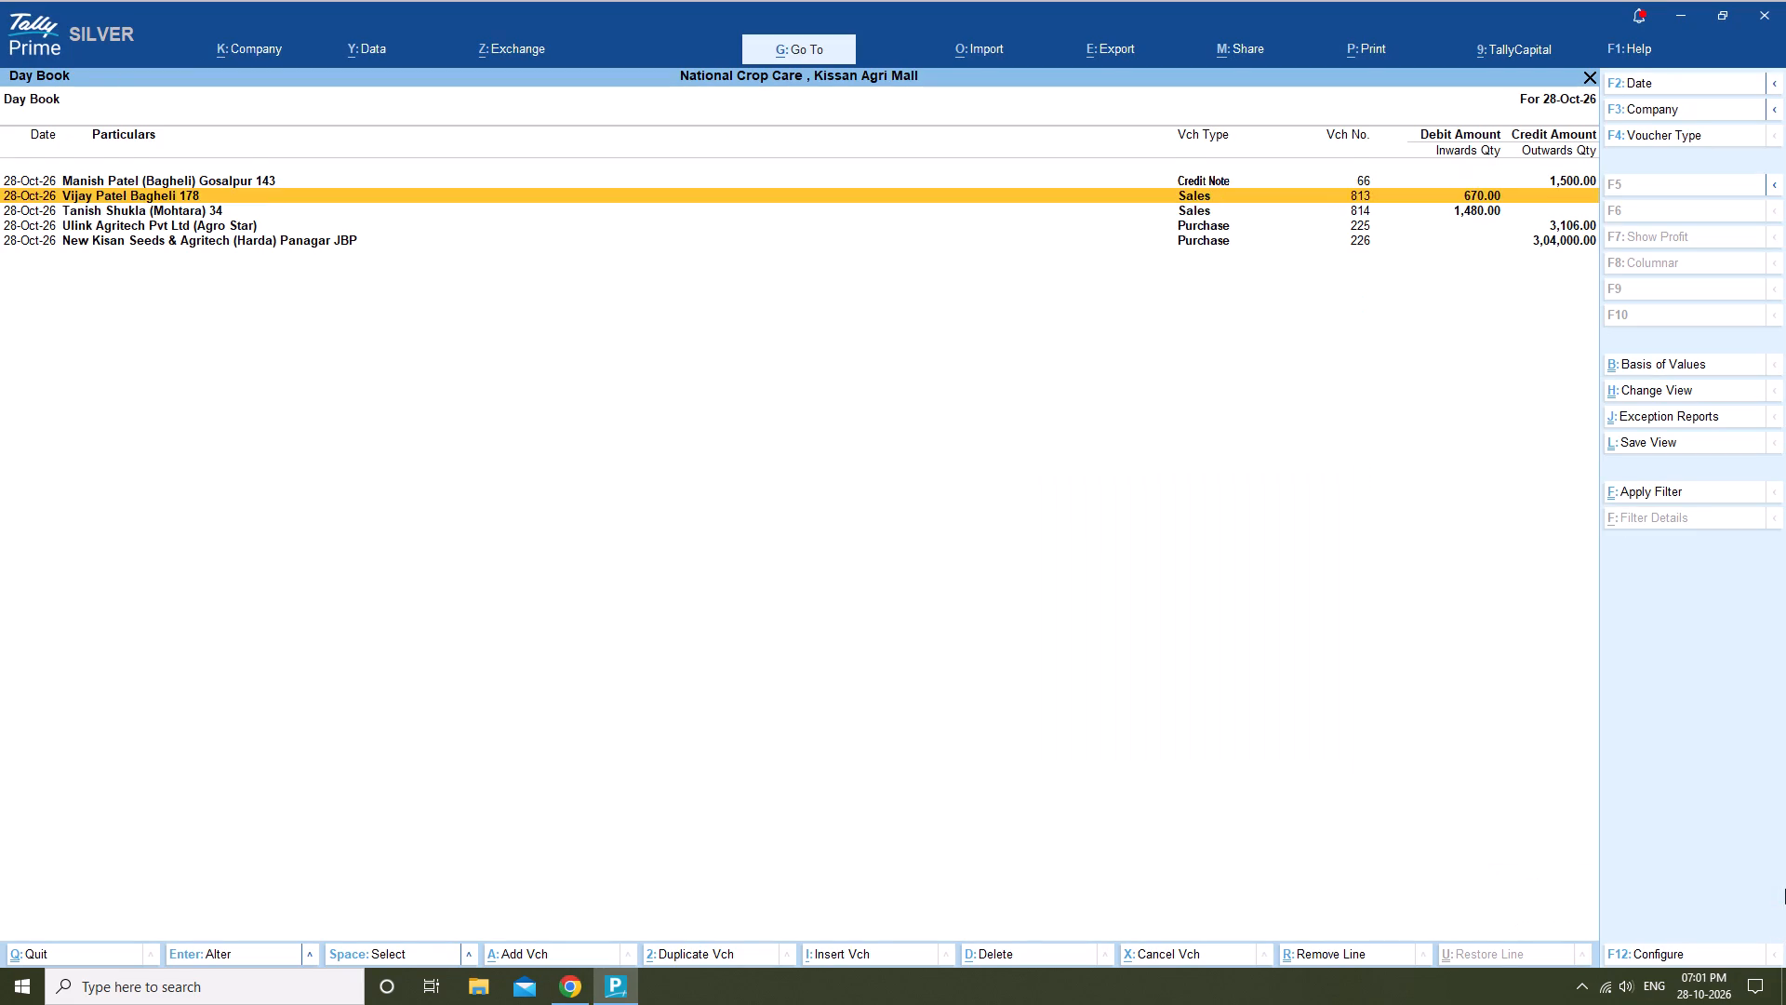
key("Down")
key("Down")
key("Down")
key("Return")
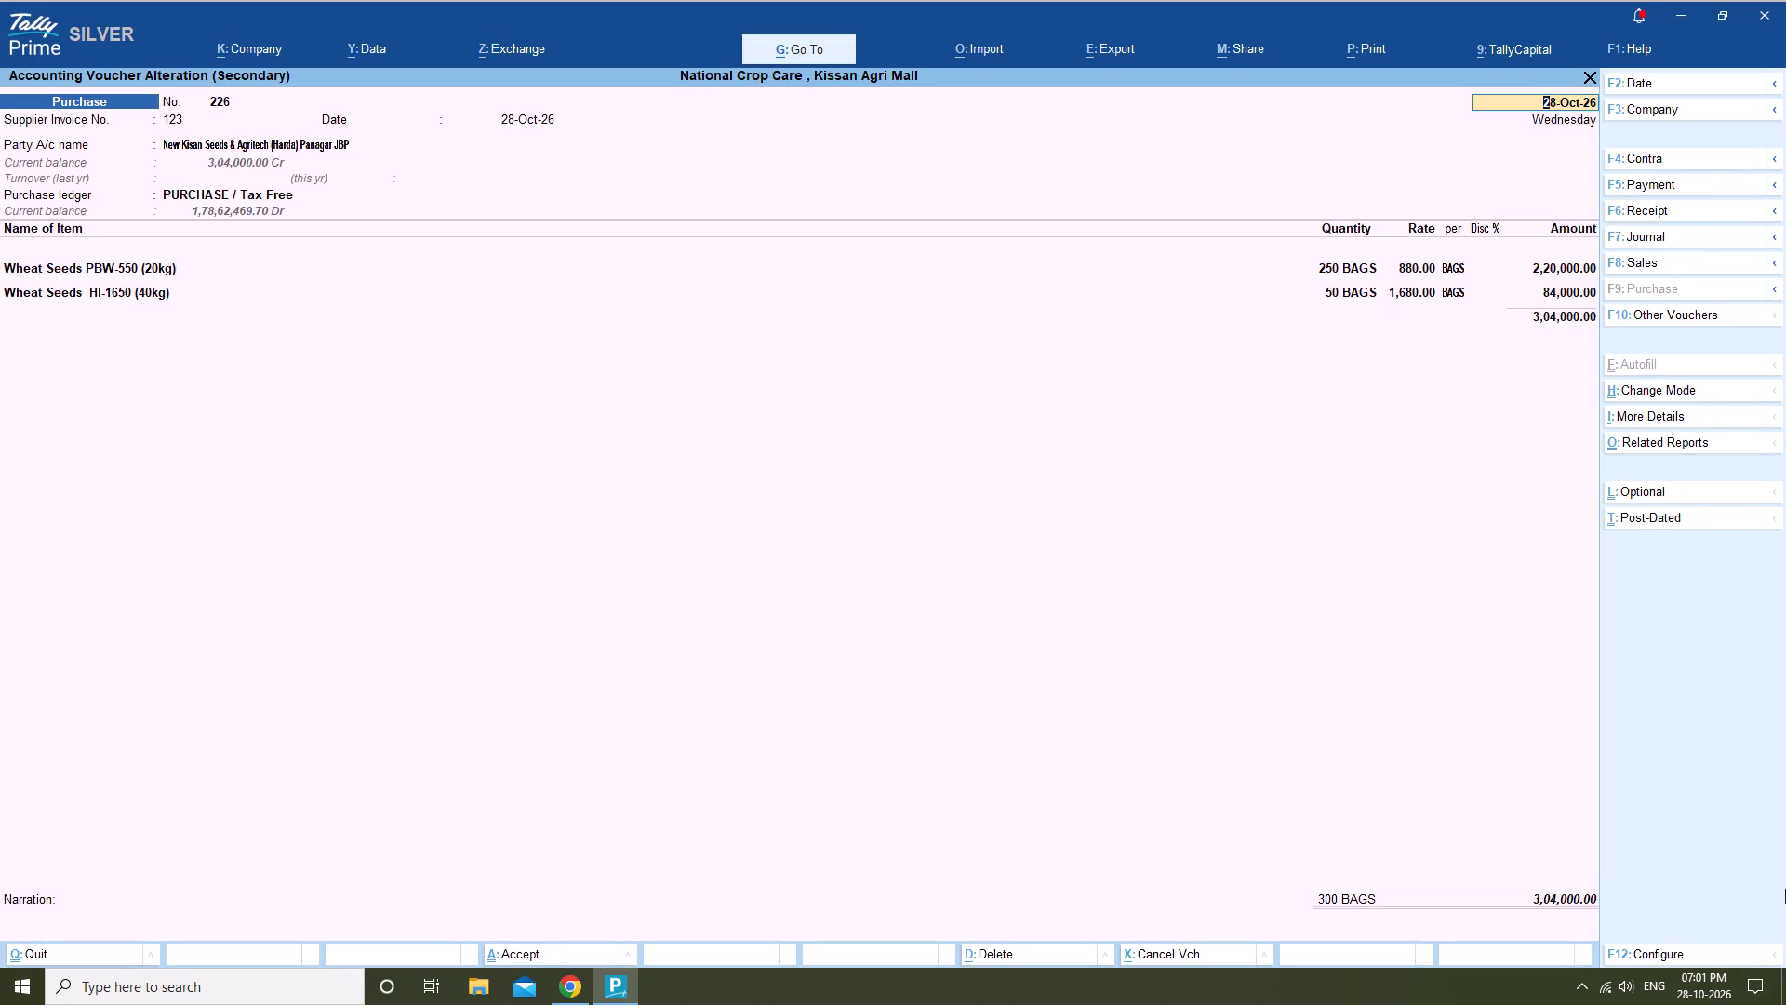
Configure the HP Smart Tank 530 series printer to A5 paper size for printing this voucher.
left_click(1374, 47)
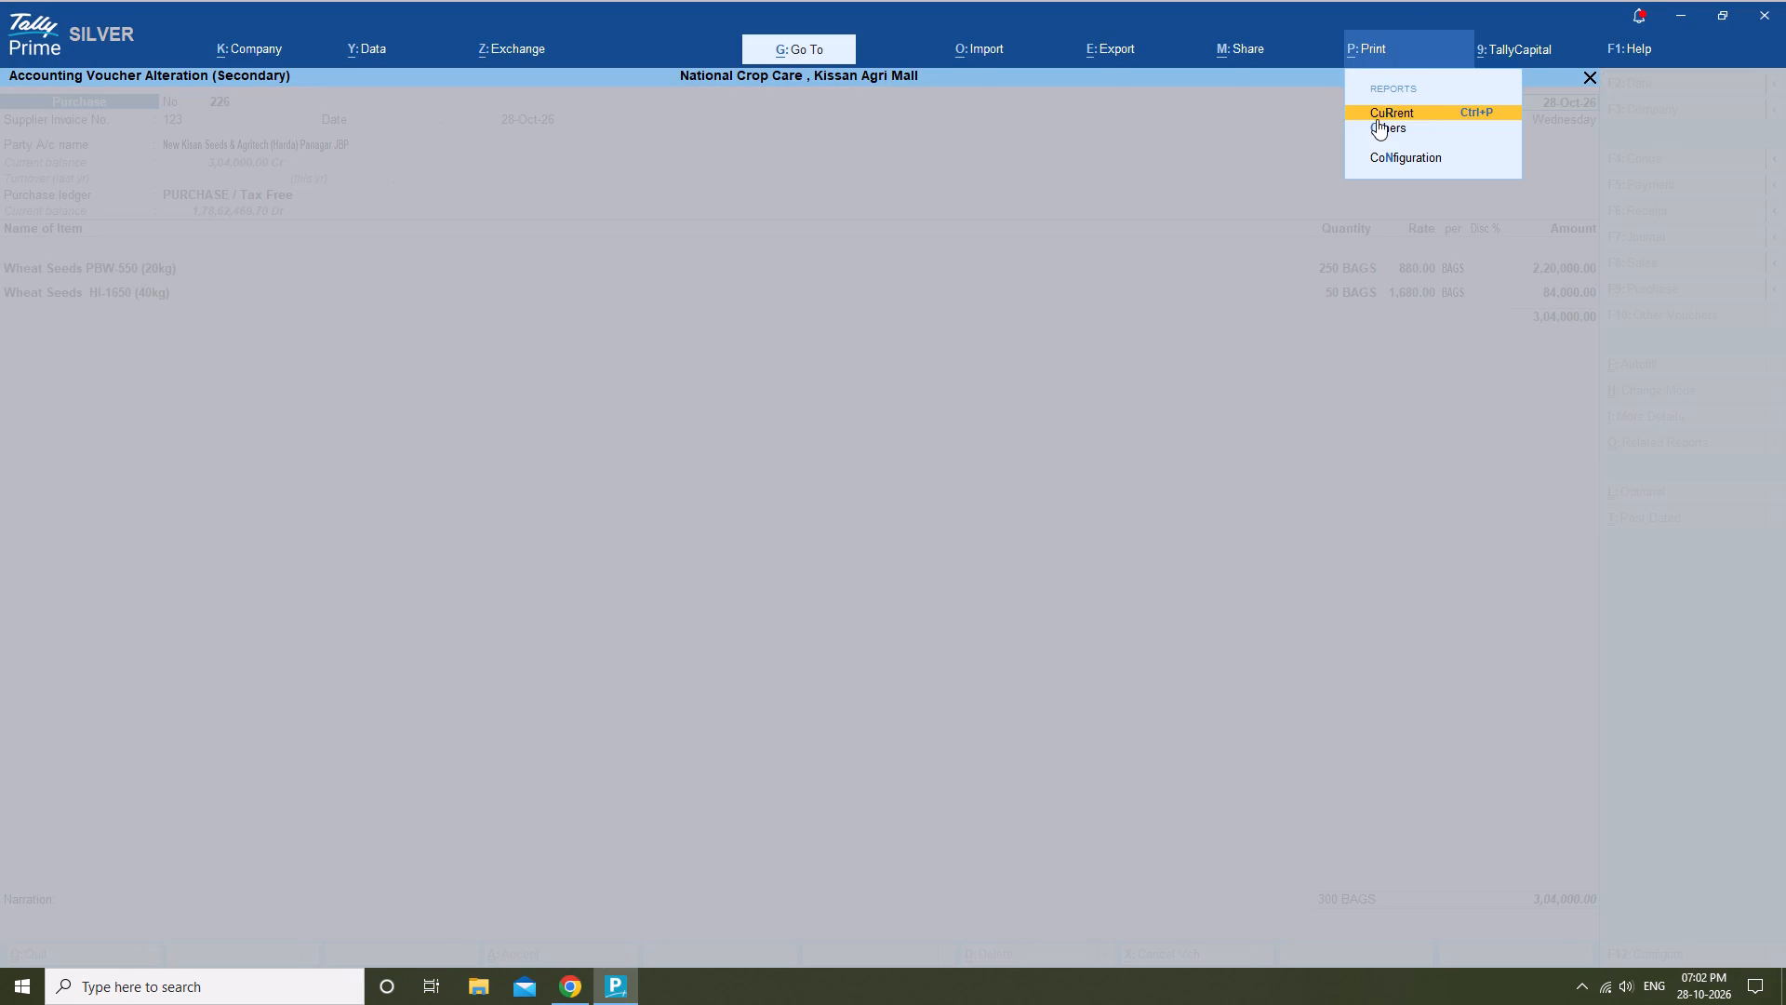
left_click(1388, 111)
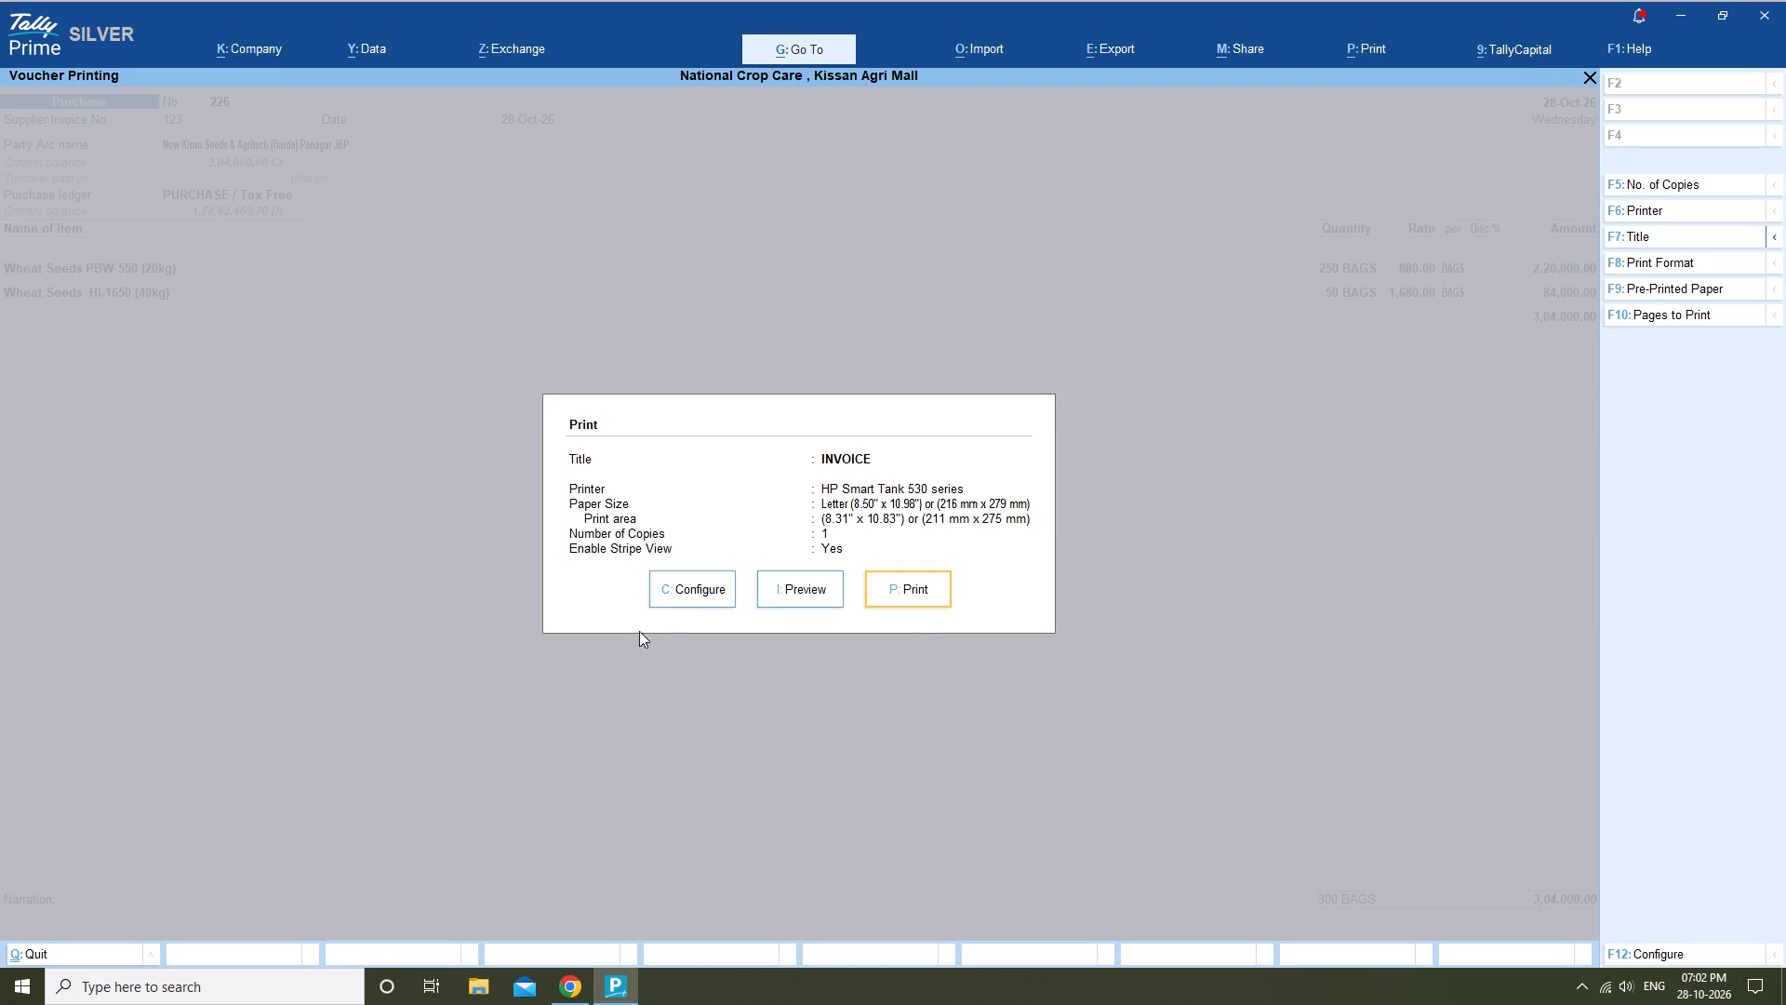
left_click(1379, 54)
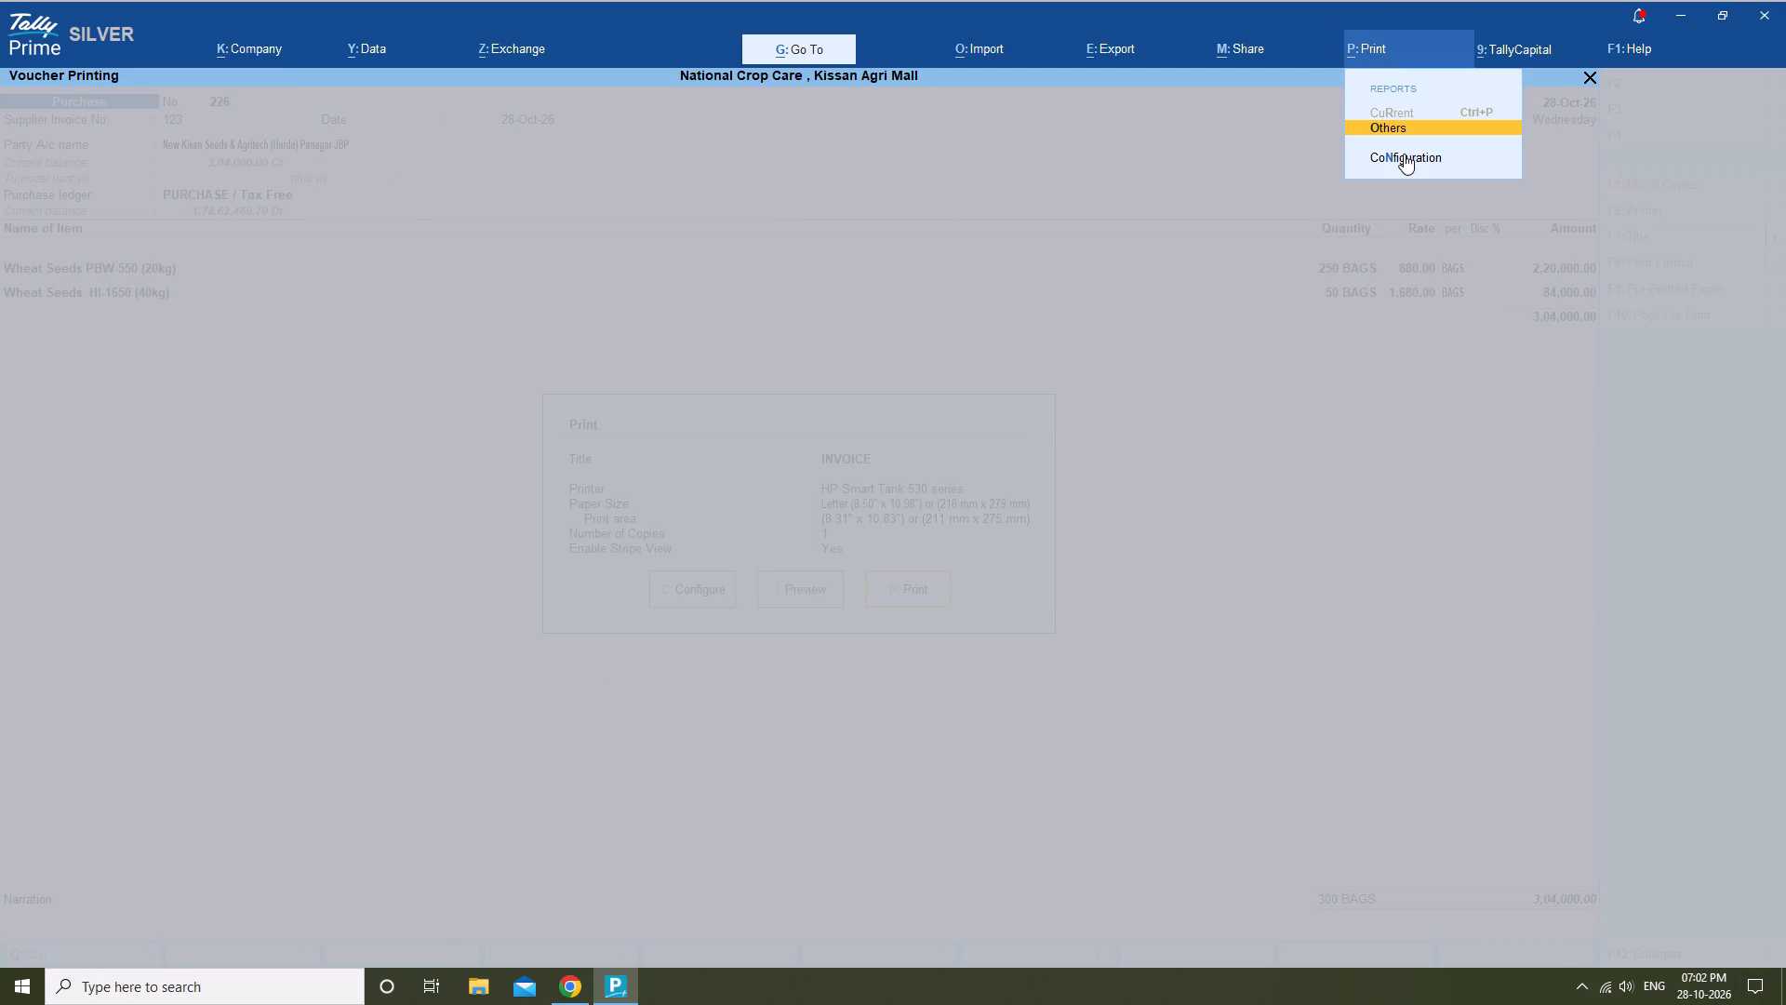
left_click(1404, 154)
key("Return")
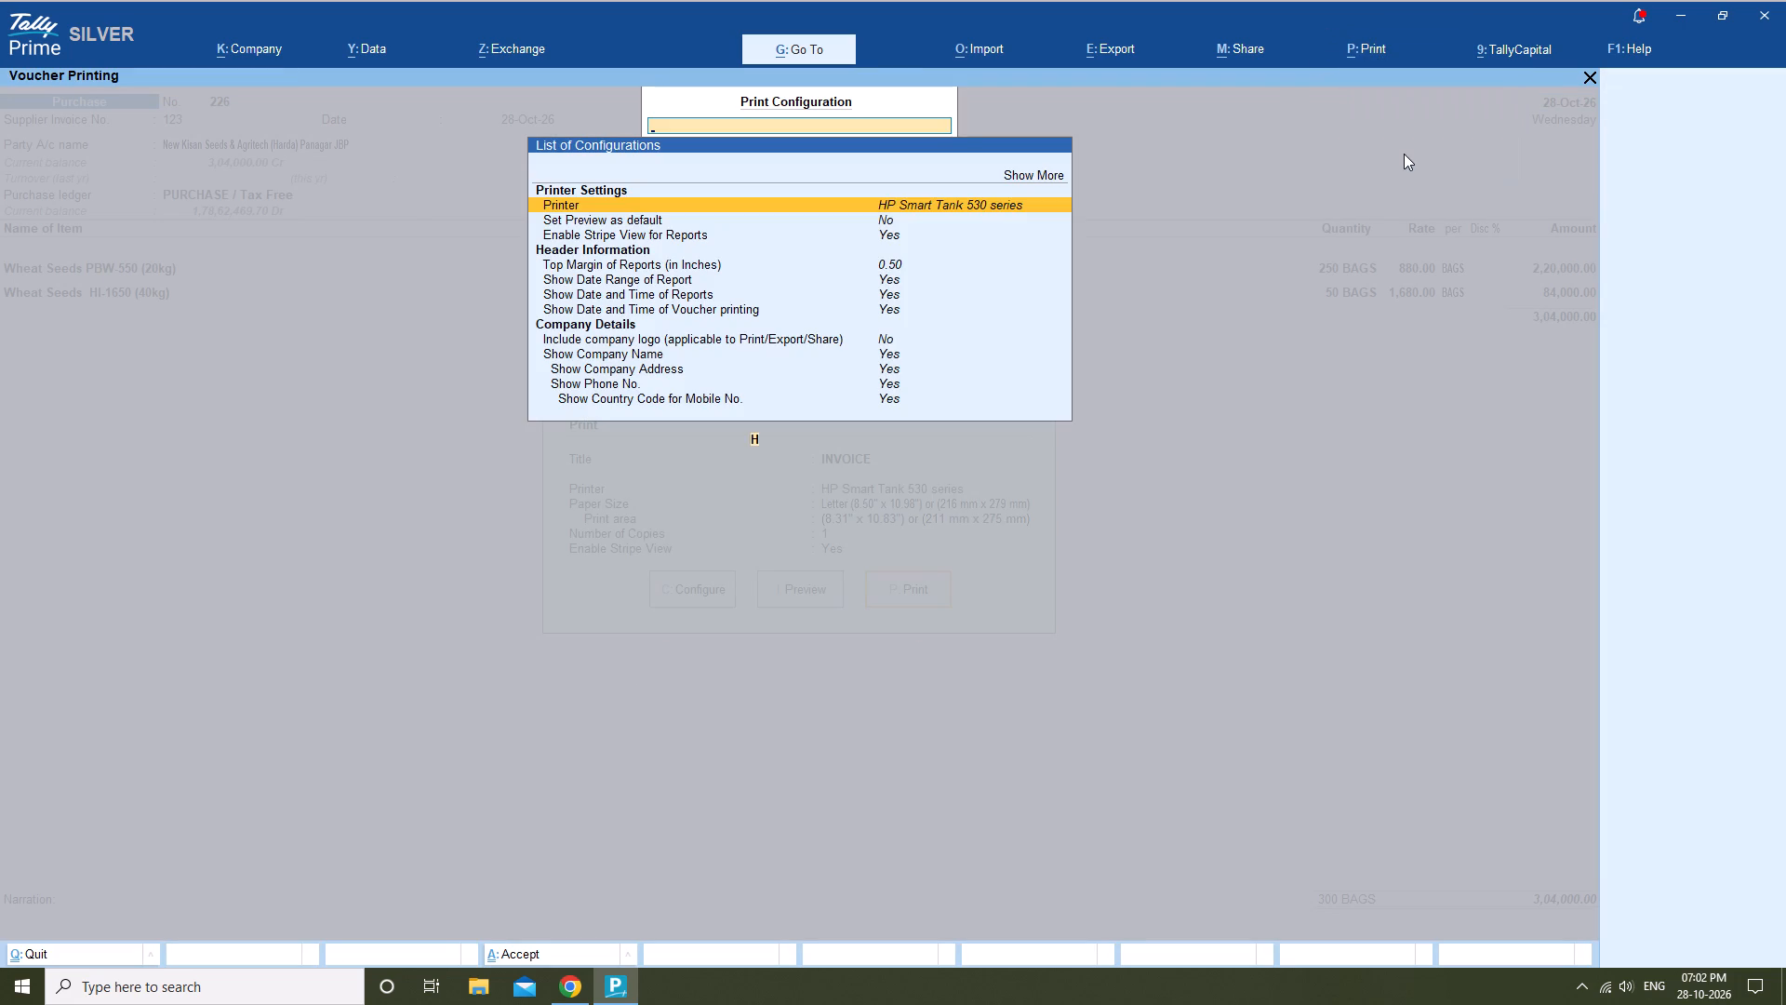
key("Return")
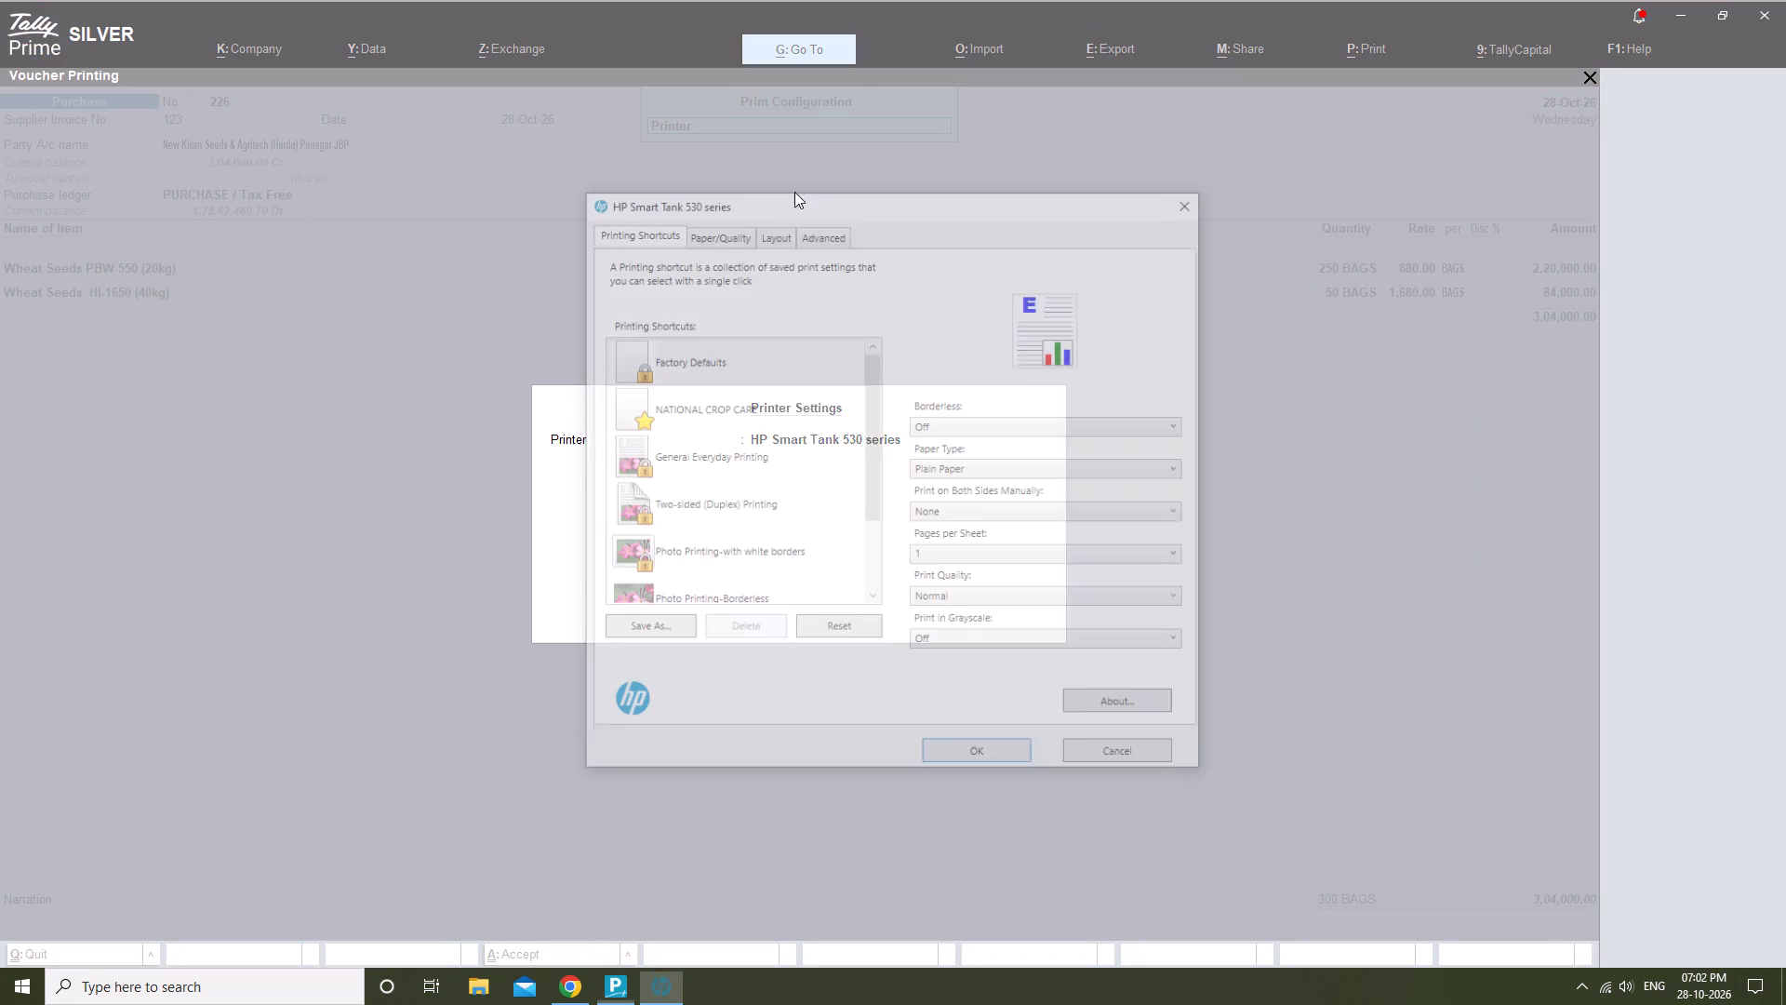
left_click(729, 215)
left_click(715, 235)
left_click(711, 308)
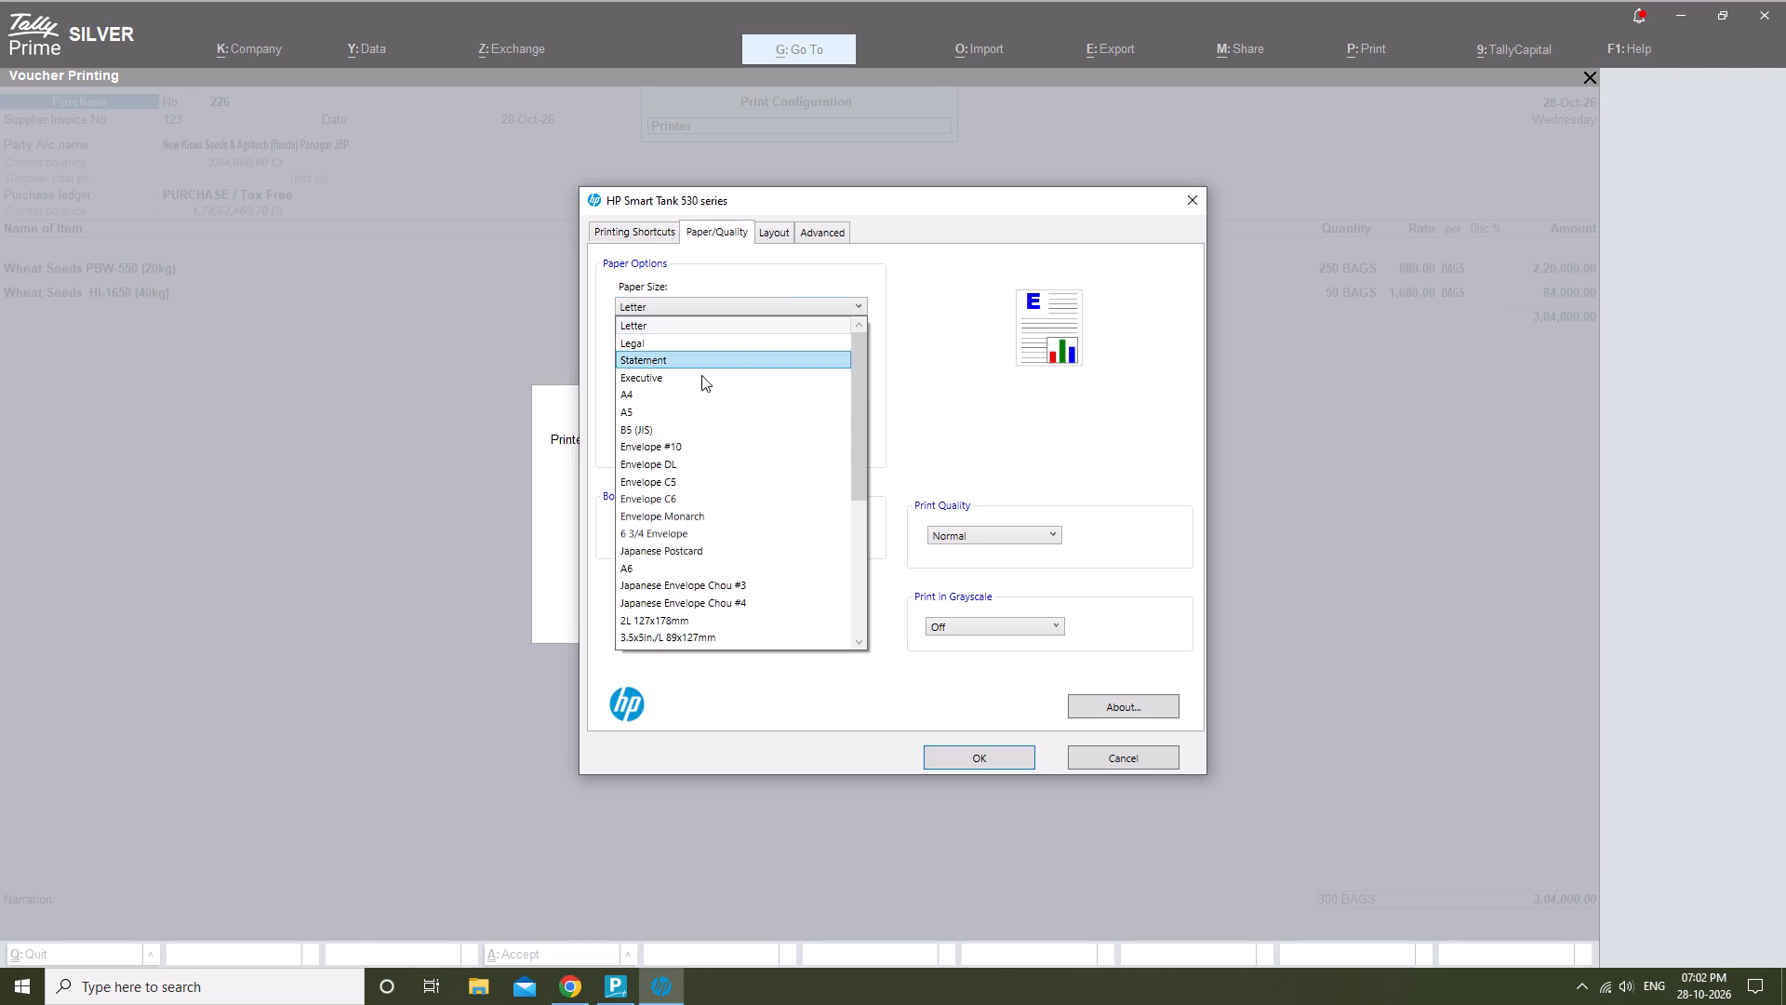
left_click(668, 418)
left_click(974, 760)
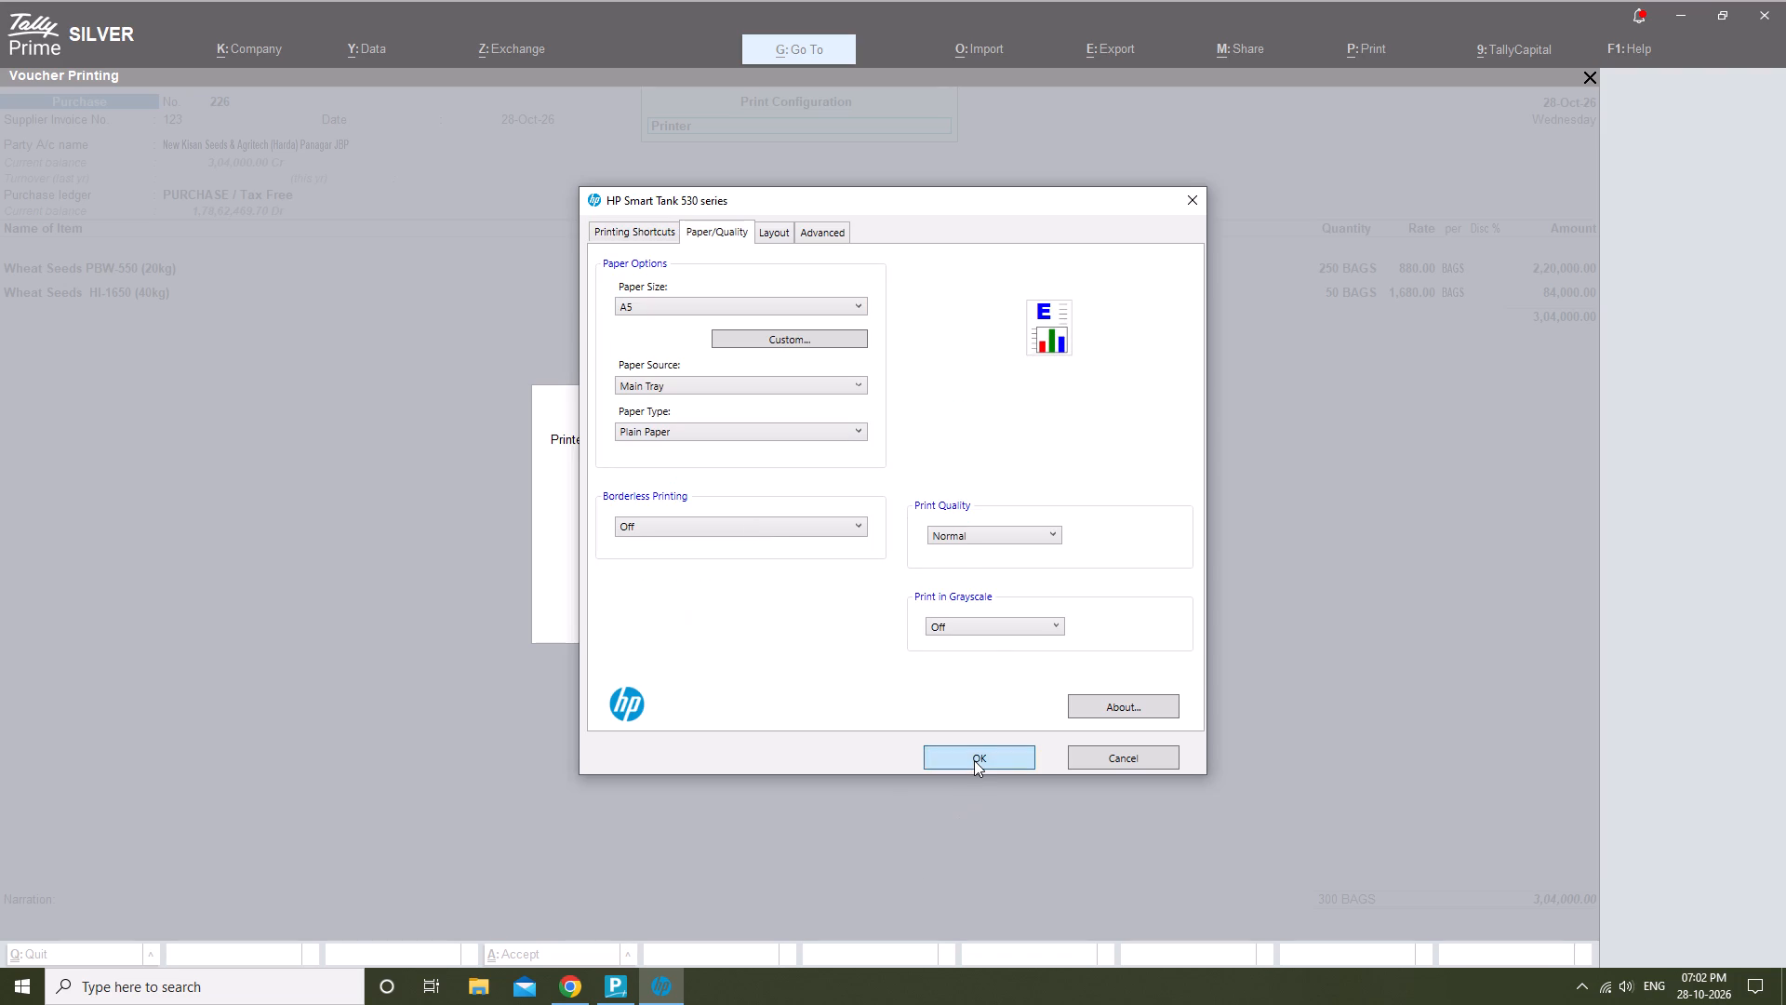
key("ctrl+a")
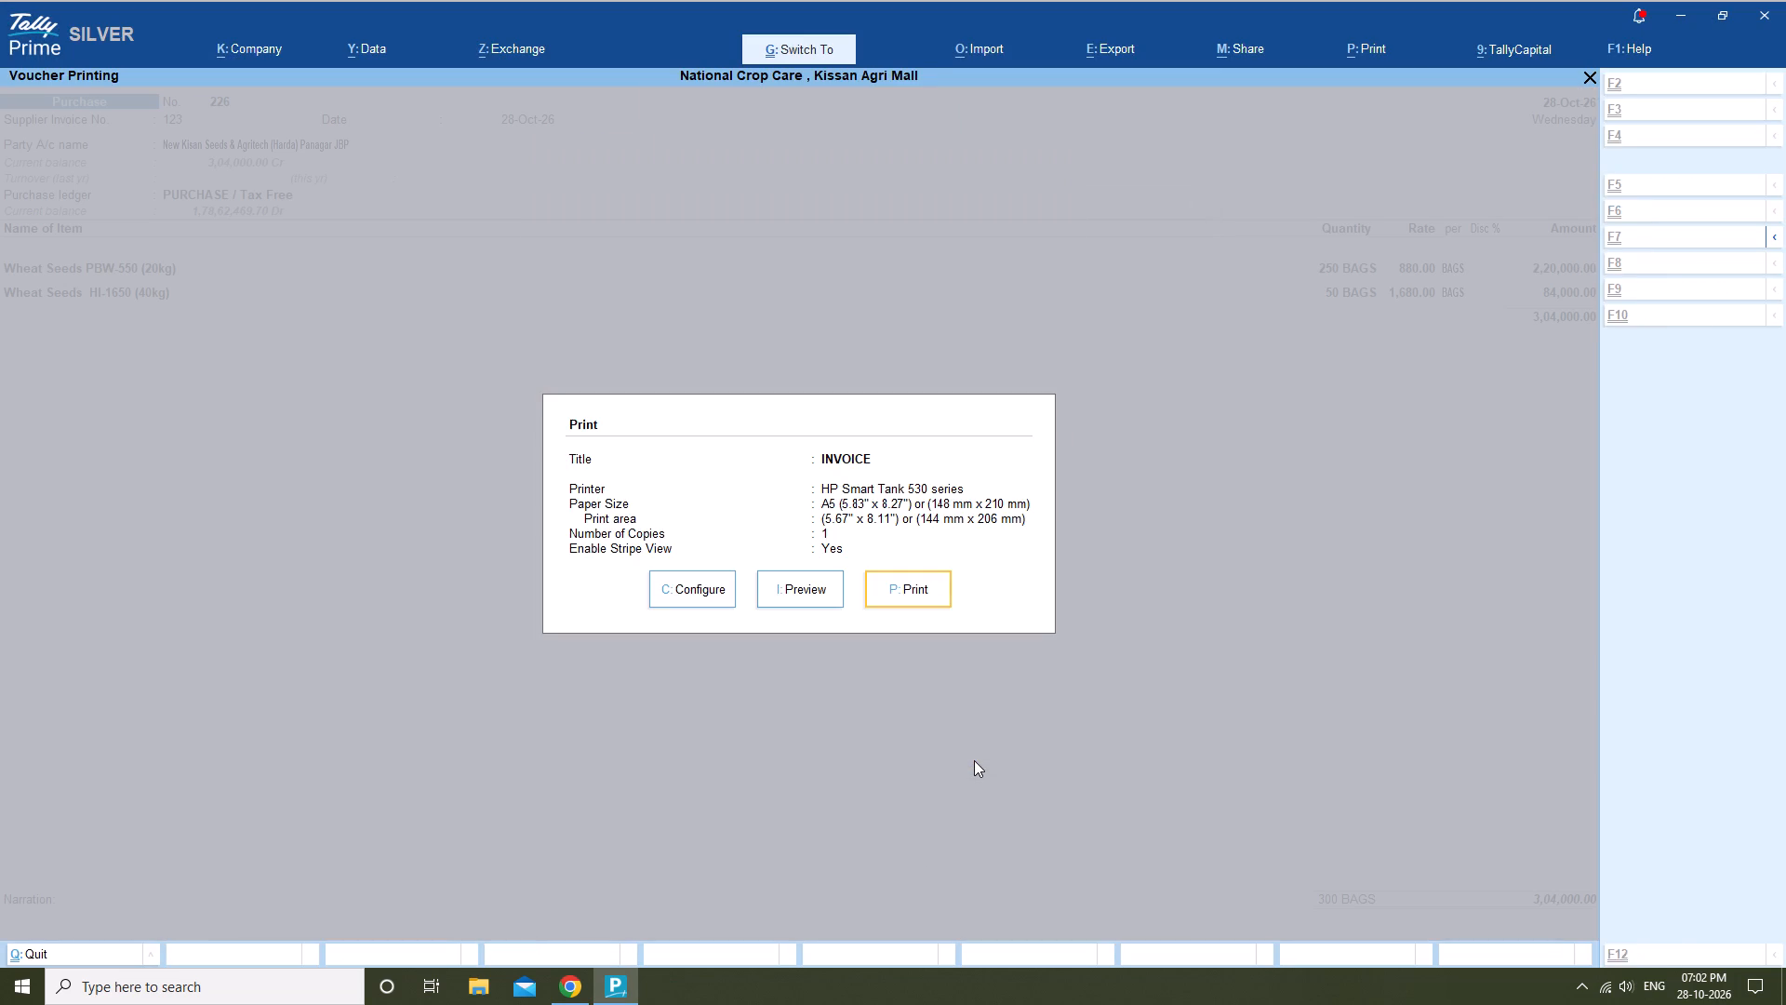
Print the New Kisan Seeds purchase voucher.
left_click(913, 578)
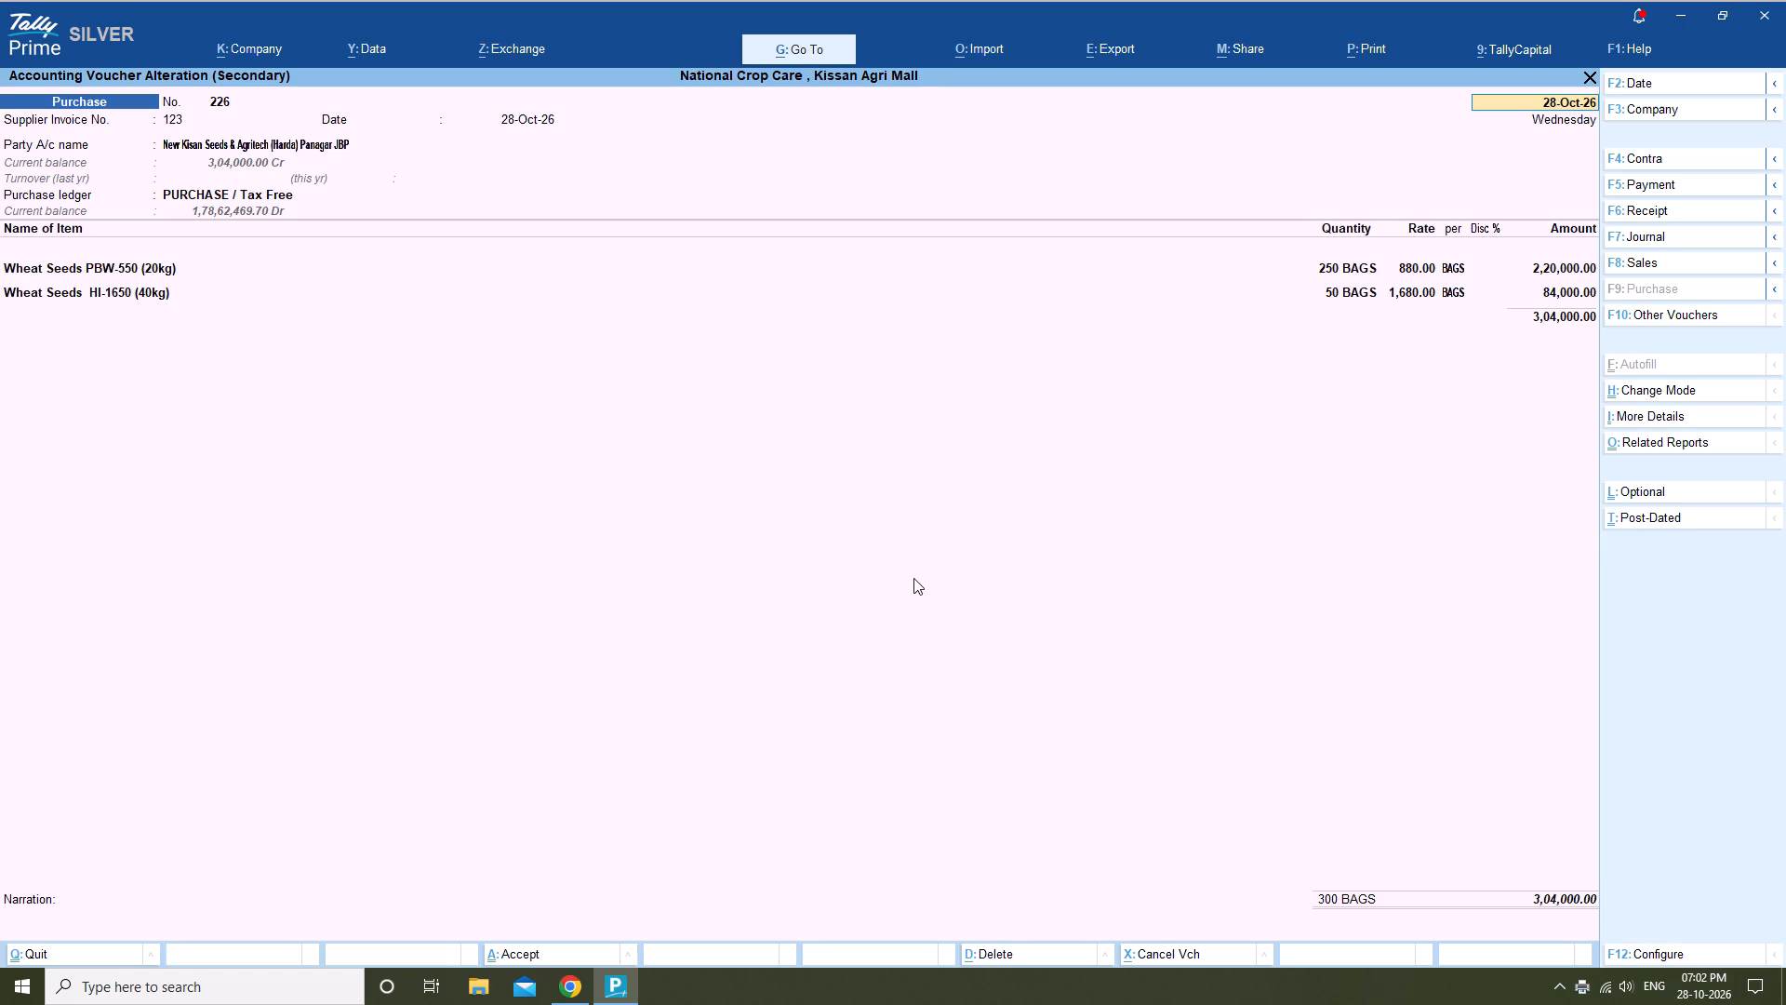
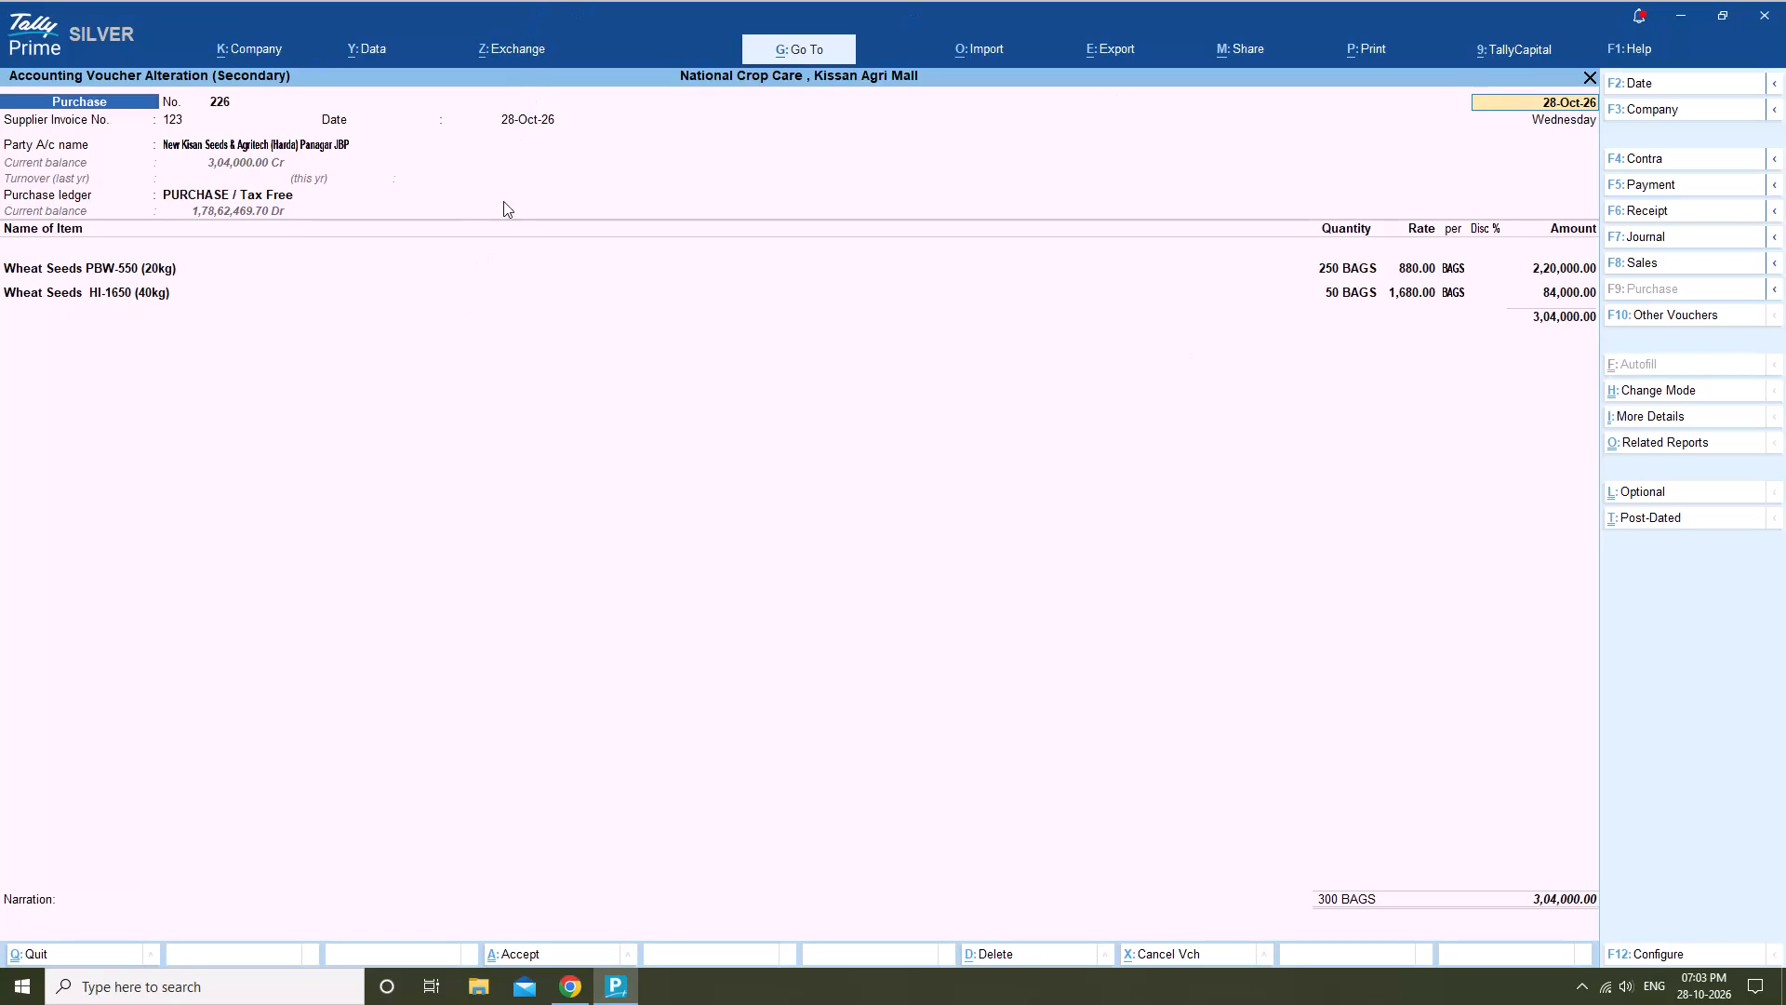
Copy the item name Wheat Seeds PBW-550 (20kg) from the Tally voucher into a new myBillBook item.
left_click(167, 271)
key("ctrl+c")
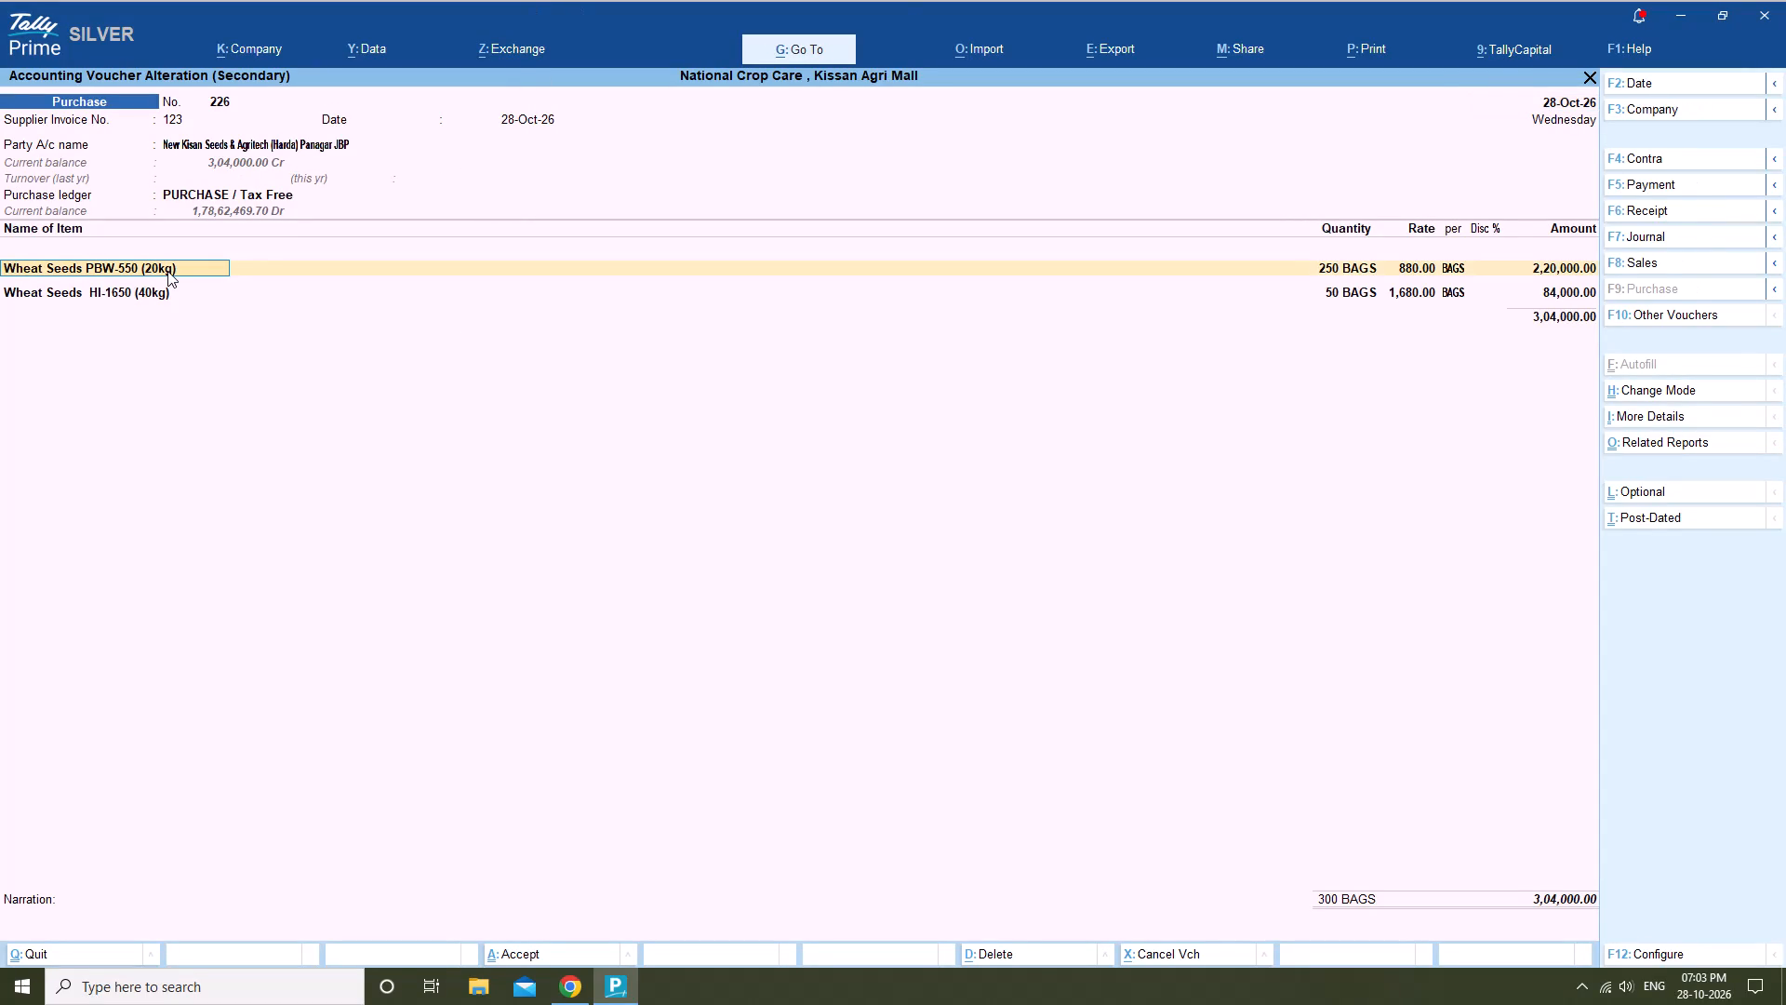
key("alt+Tab")
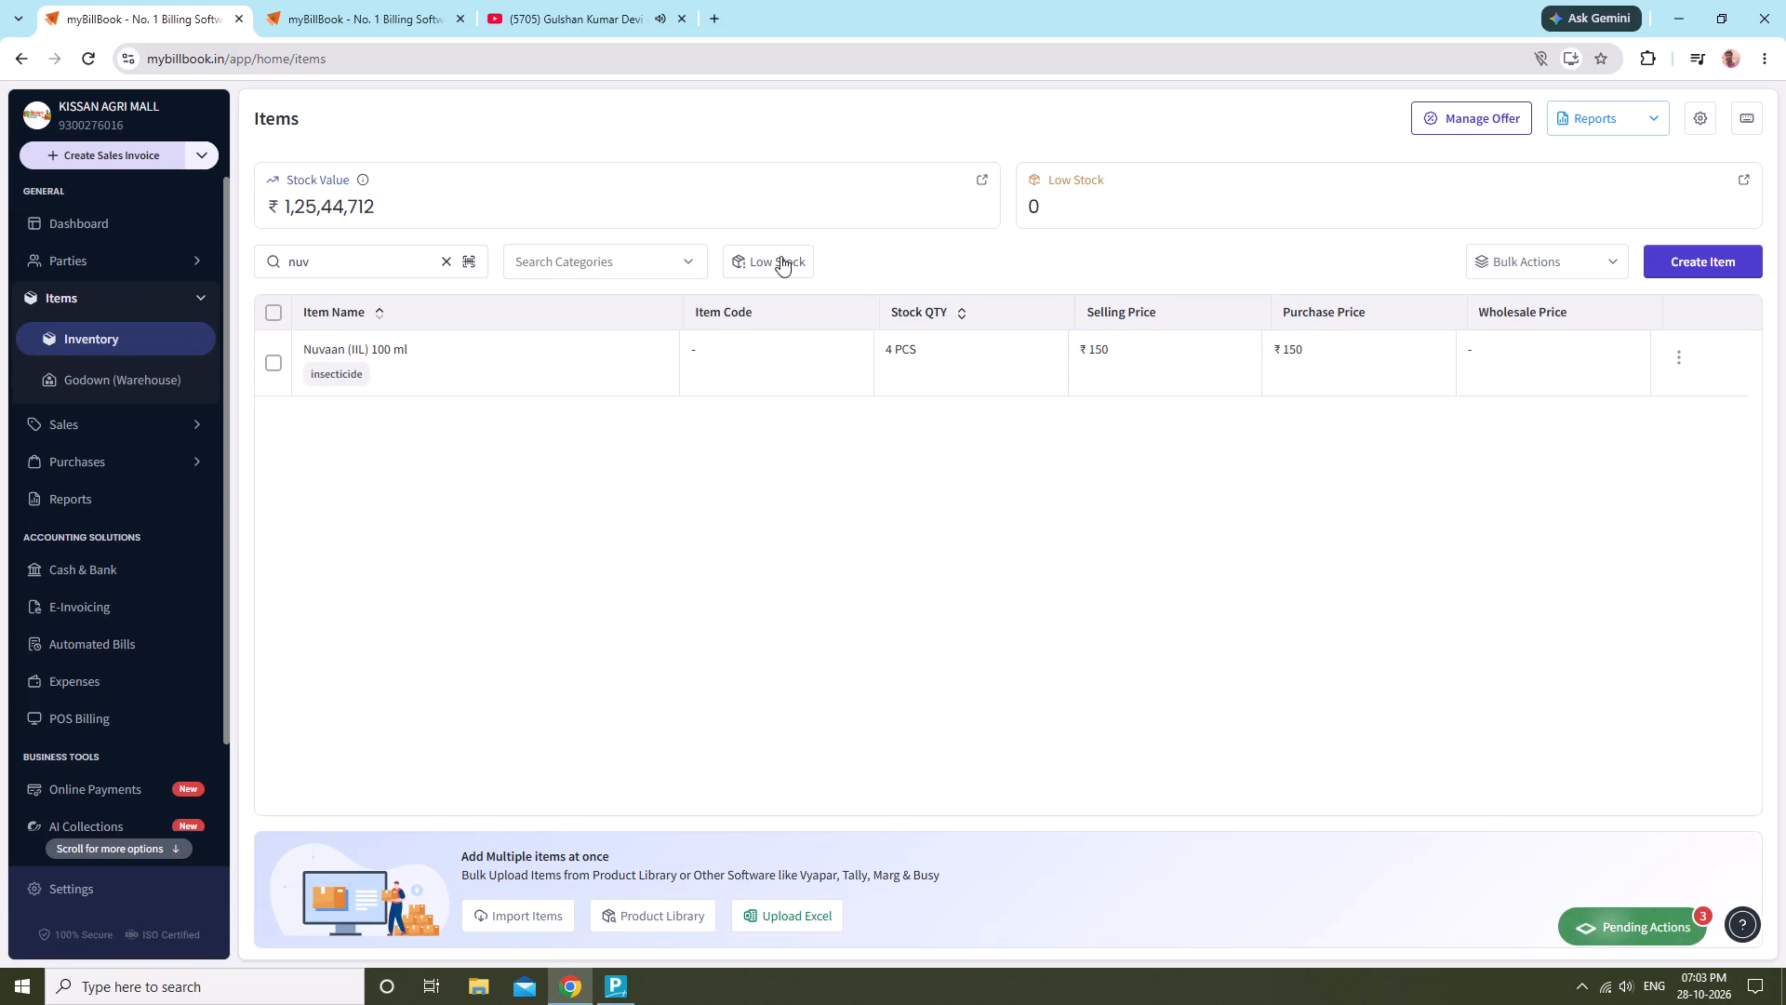
left_click(1668, 265)
key("ctrl+v")
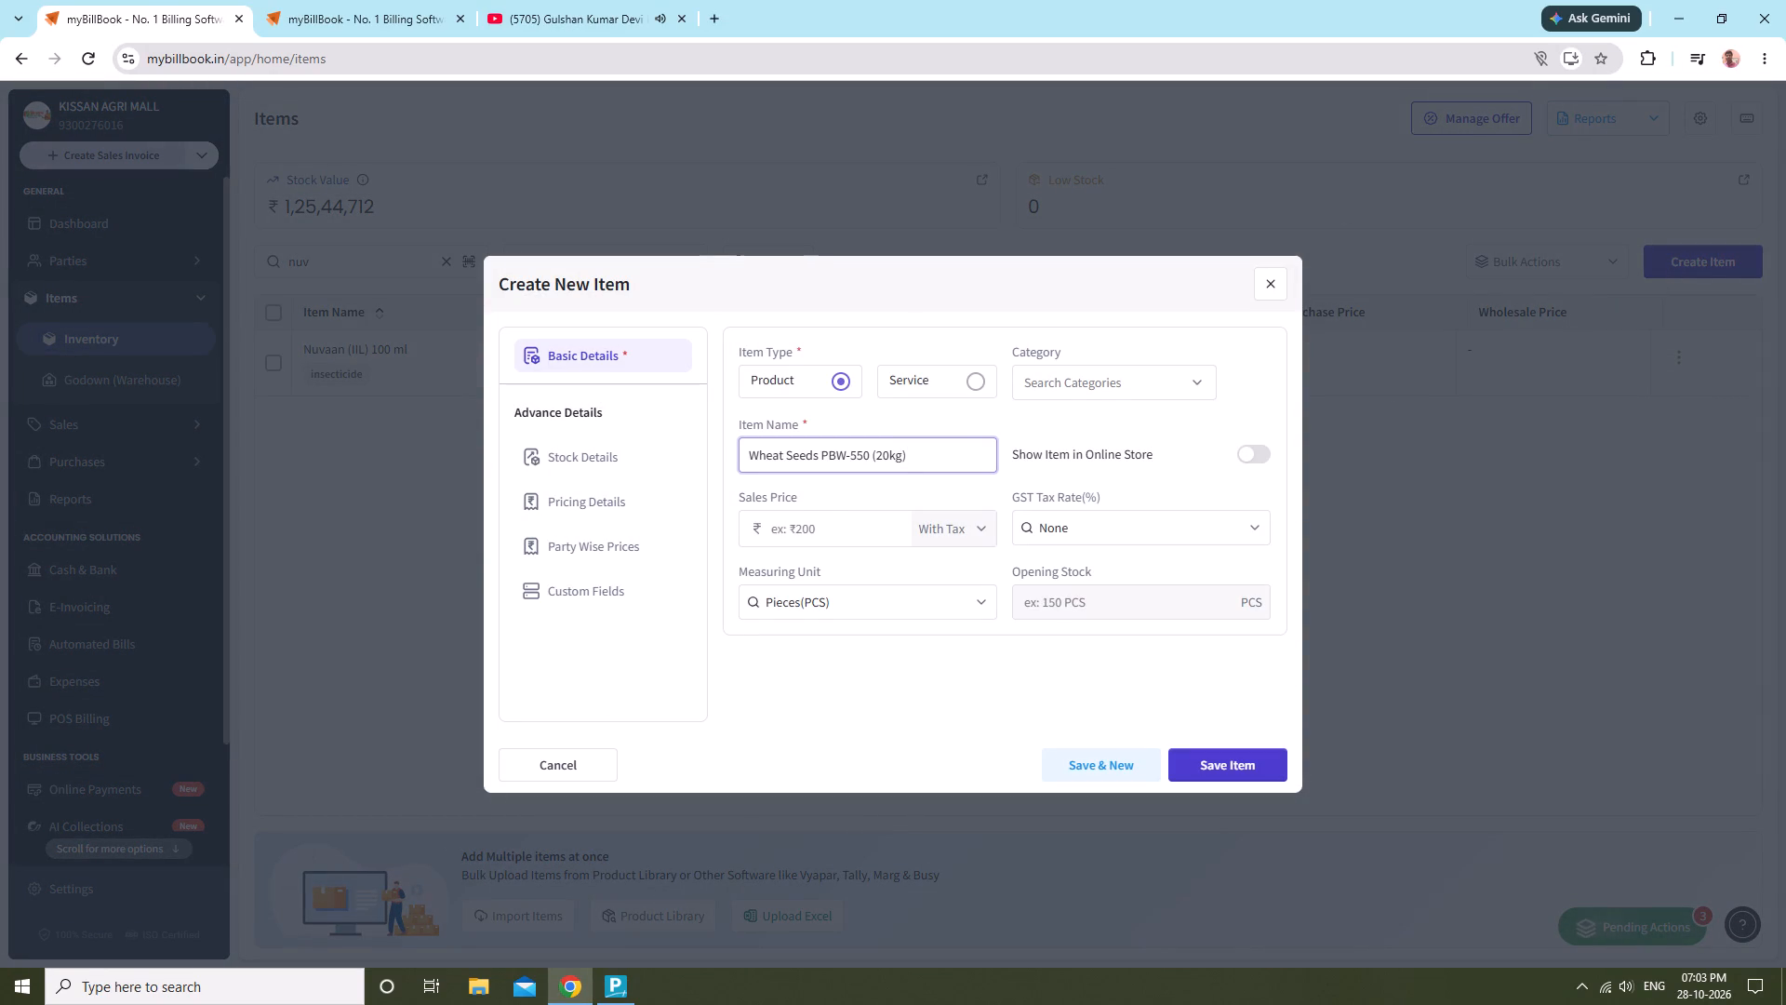
Edit the new item's name to read Wheat Seeds PBW-550 (Samadhaan) 20 kg.
key("BackSpace")
key("BackSpace")
key("BackSpace")
key("BackSpace")
key("BackSpace")
type("sama")
type("dhaan")
type(") 20")
key("space")
type("kg")
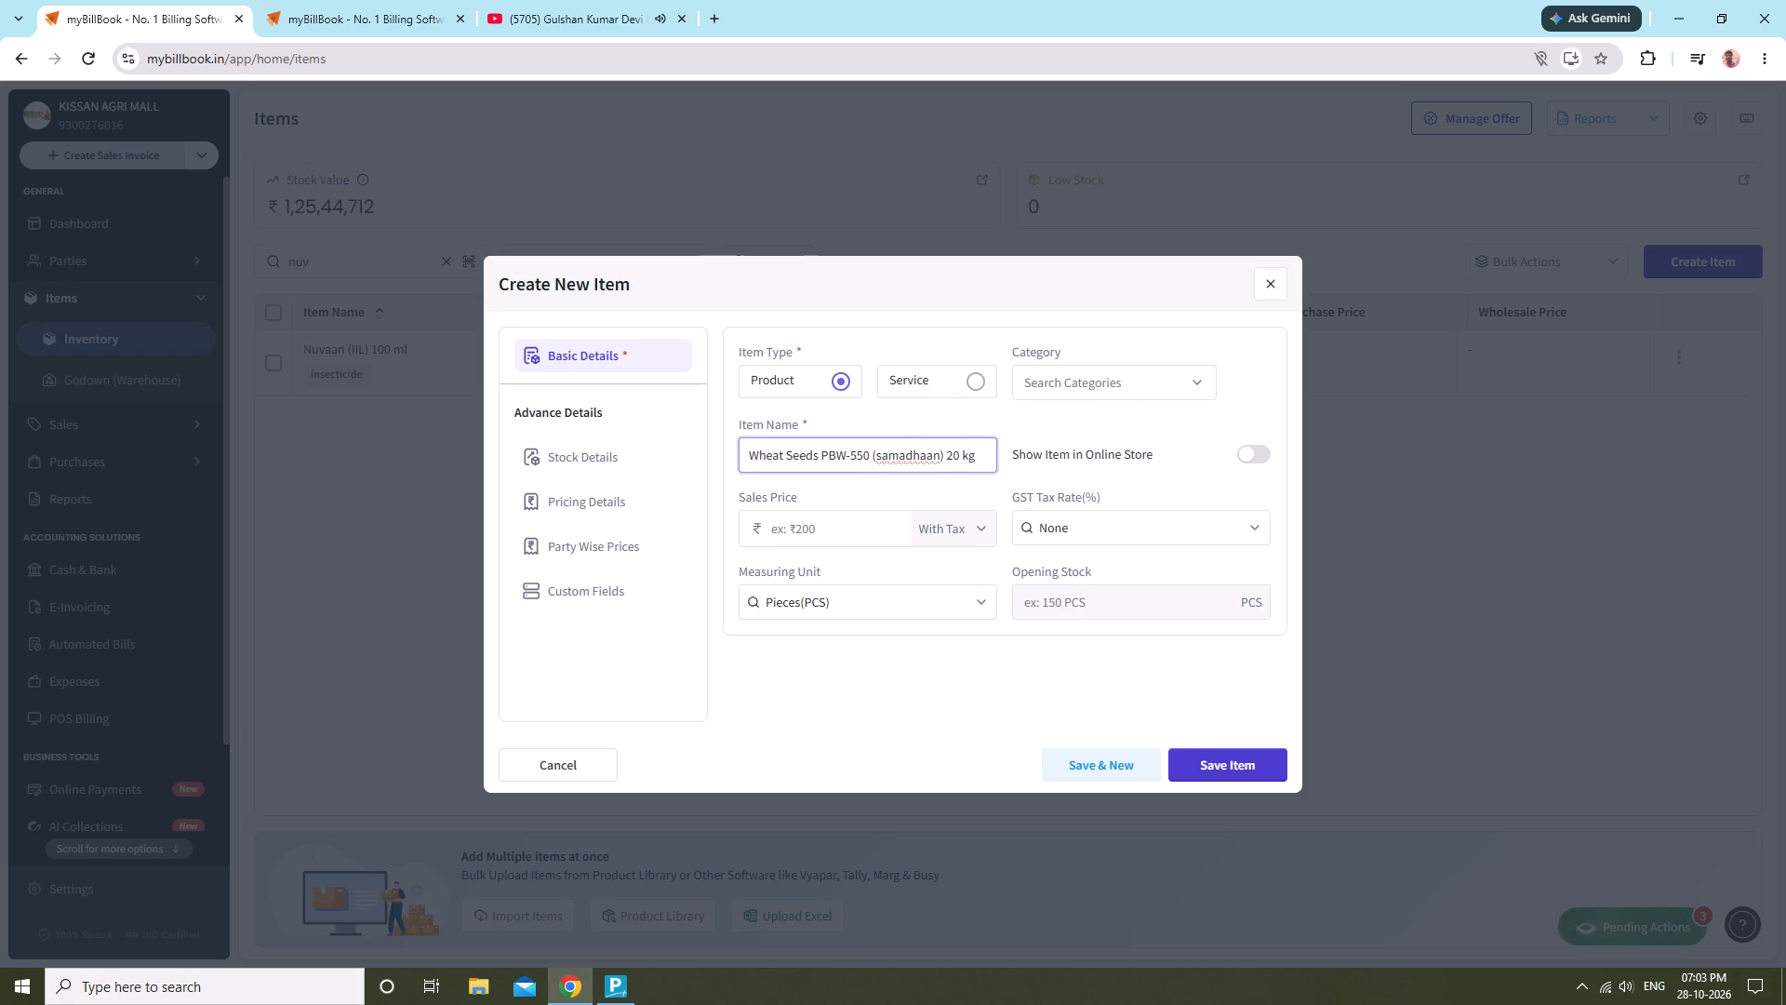
left_click(884, 452)
key("BackSpace")
key("shift+s")
left_click(978, 463)
Assign the new item to the seeds (Filed crop) category.
left_click(1116, 380)
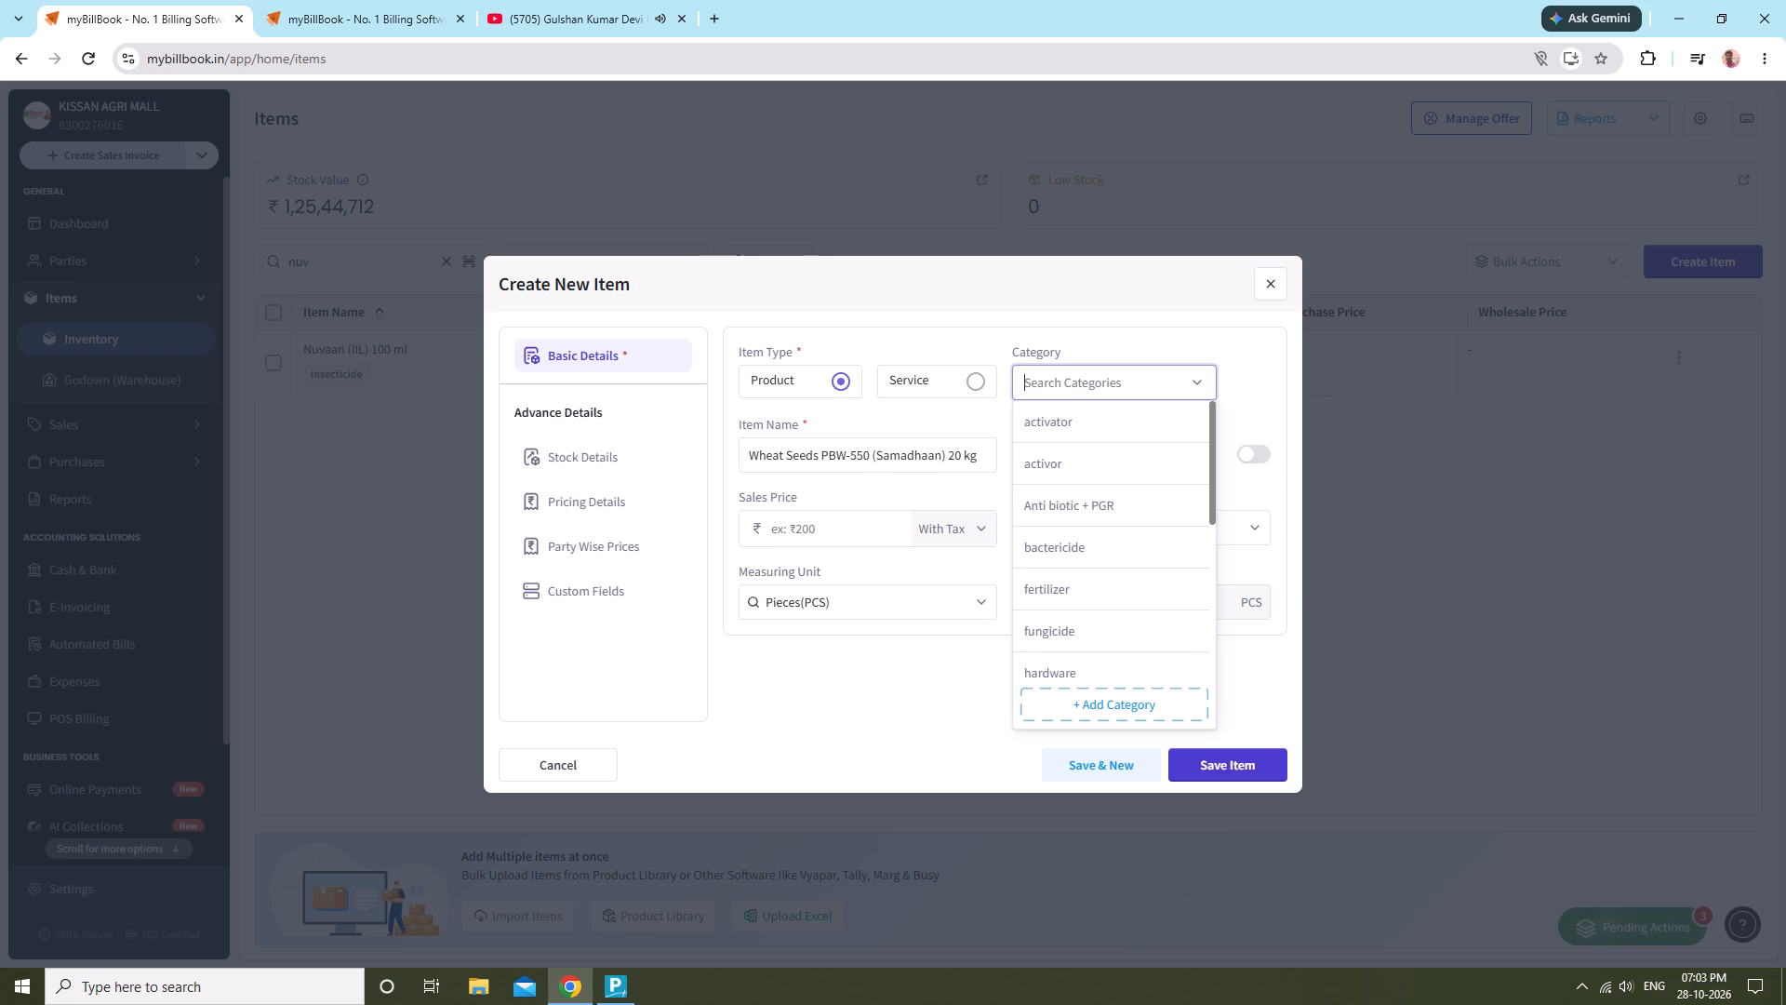
type("we")
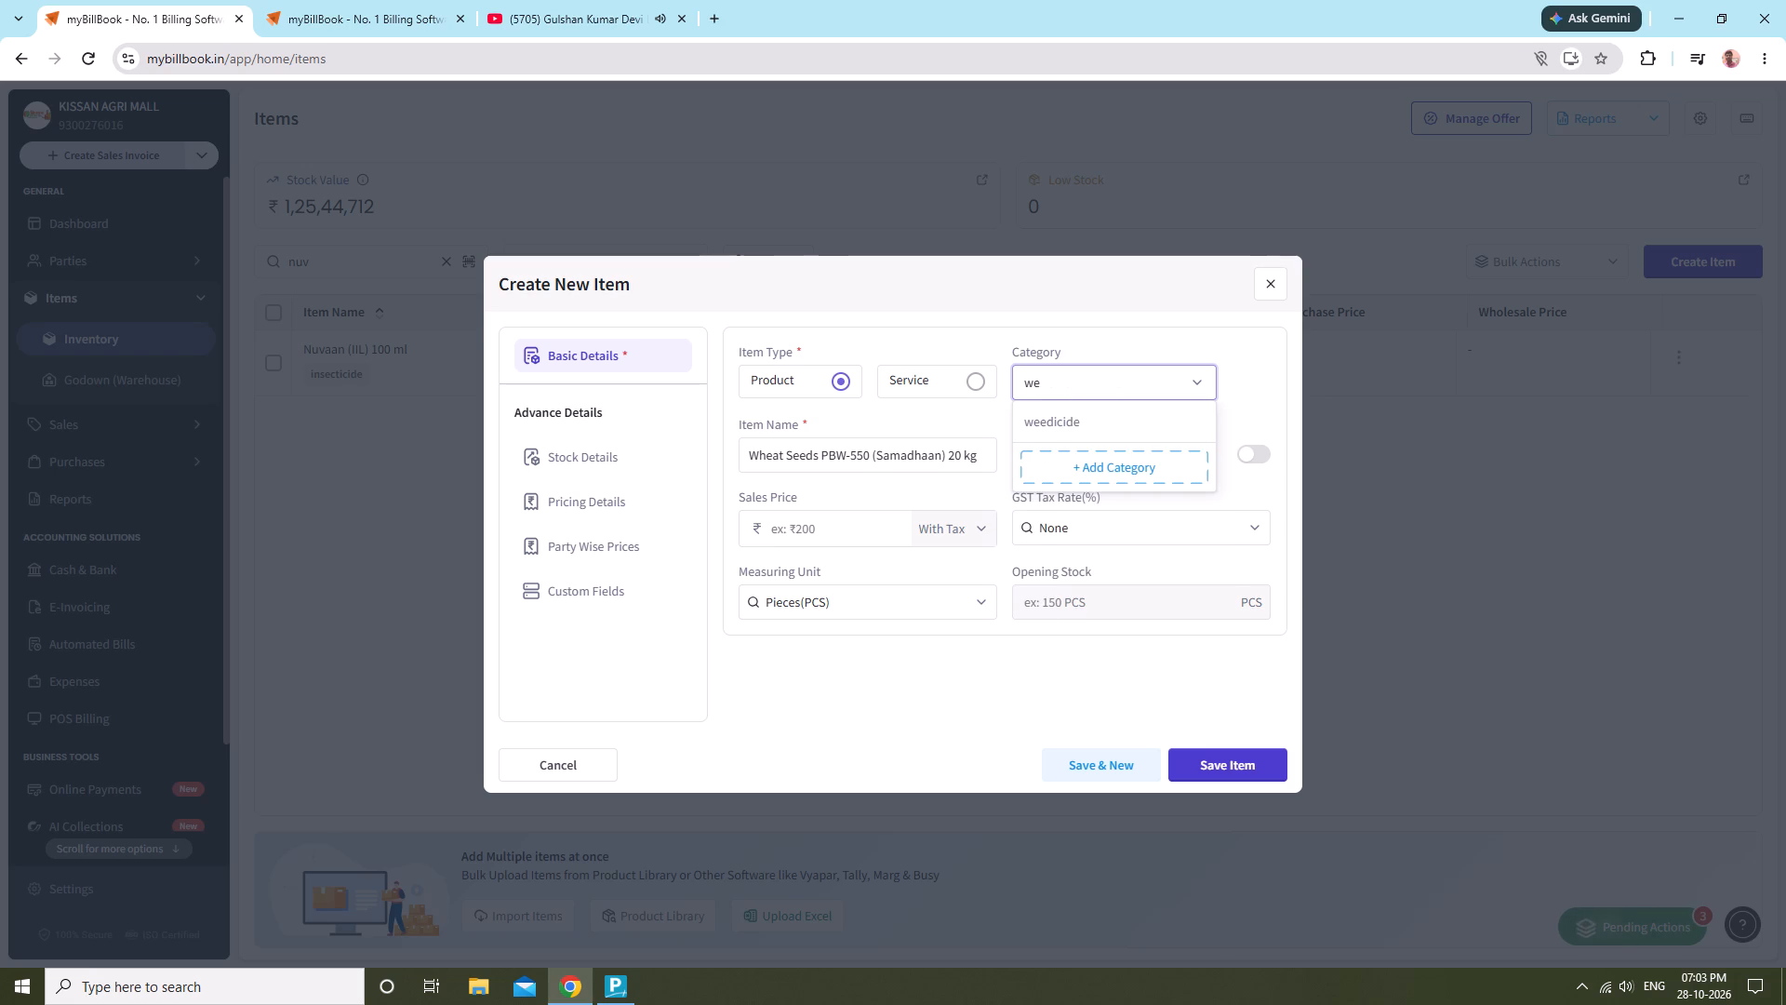
key("BackSpace")
key("BackSpace")
type("se")
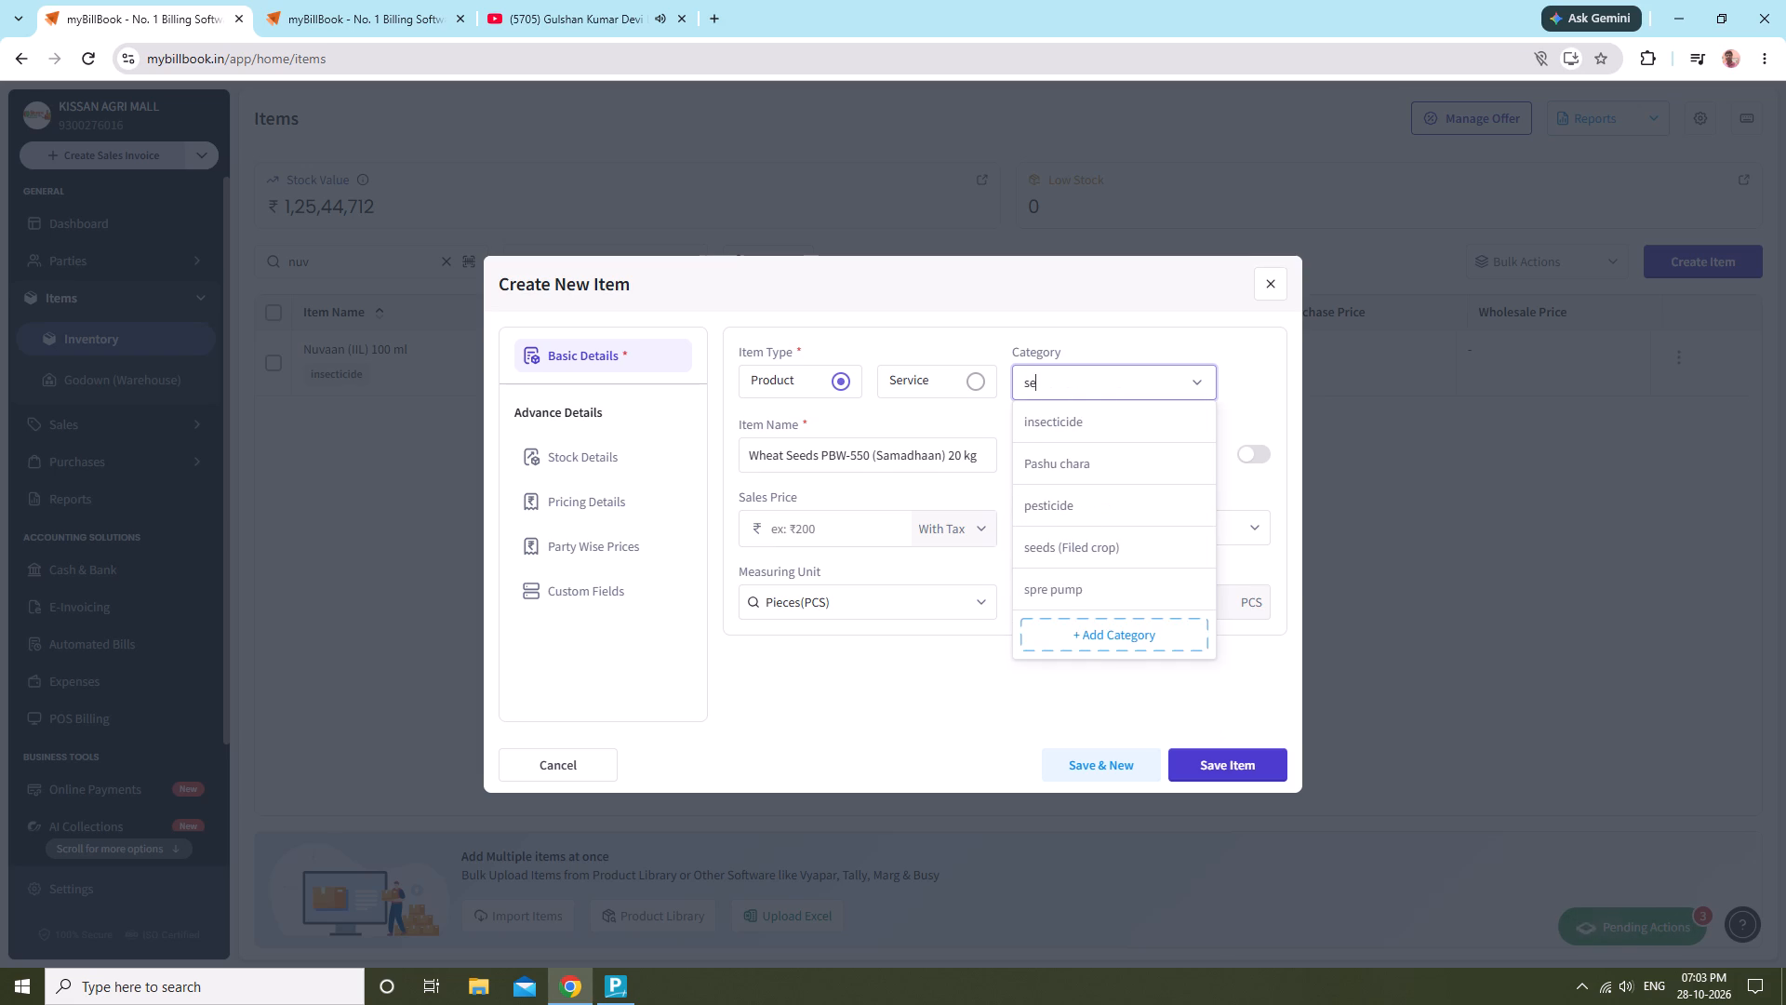
left_click(1066, 471)
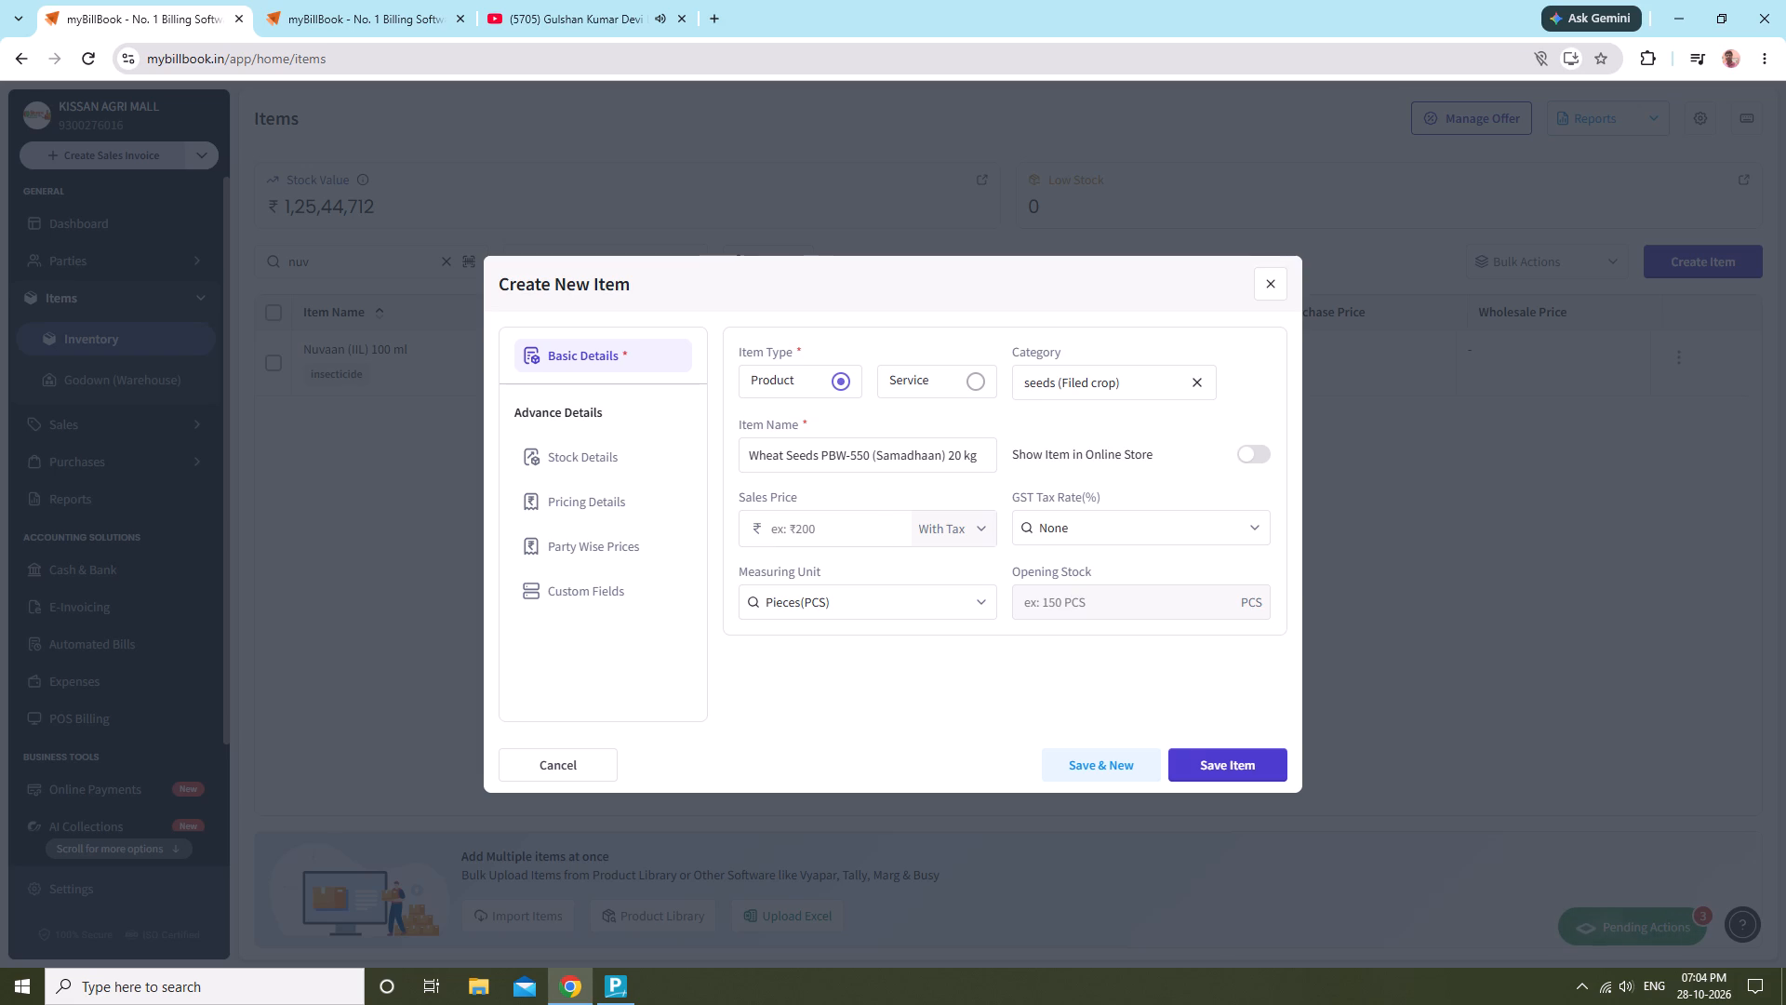
Replace Samadhaan in the item name so it reads Wheat Seeds PBW-550 (New Kisan) 20 kg.
left_click(942, 459)
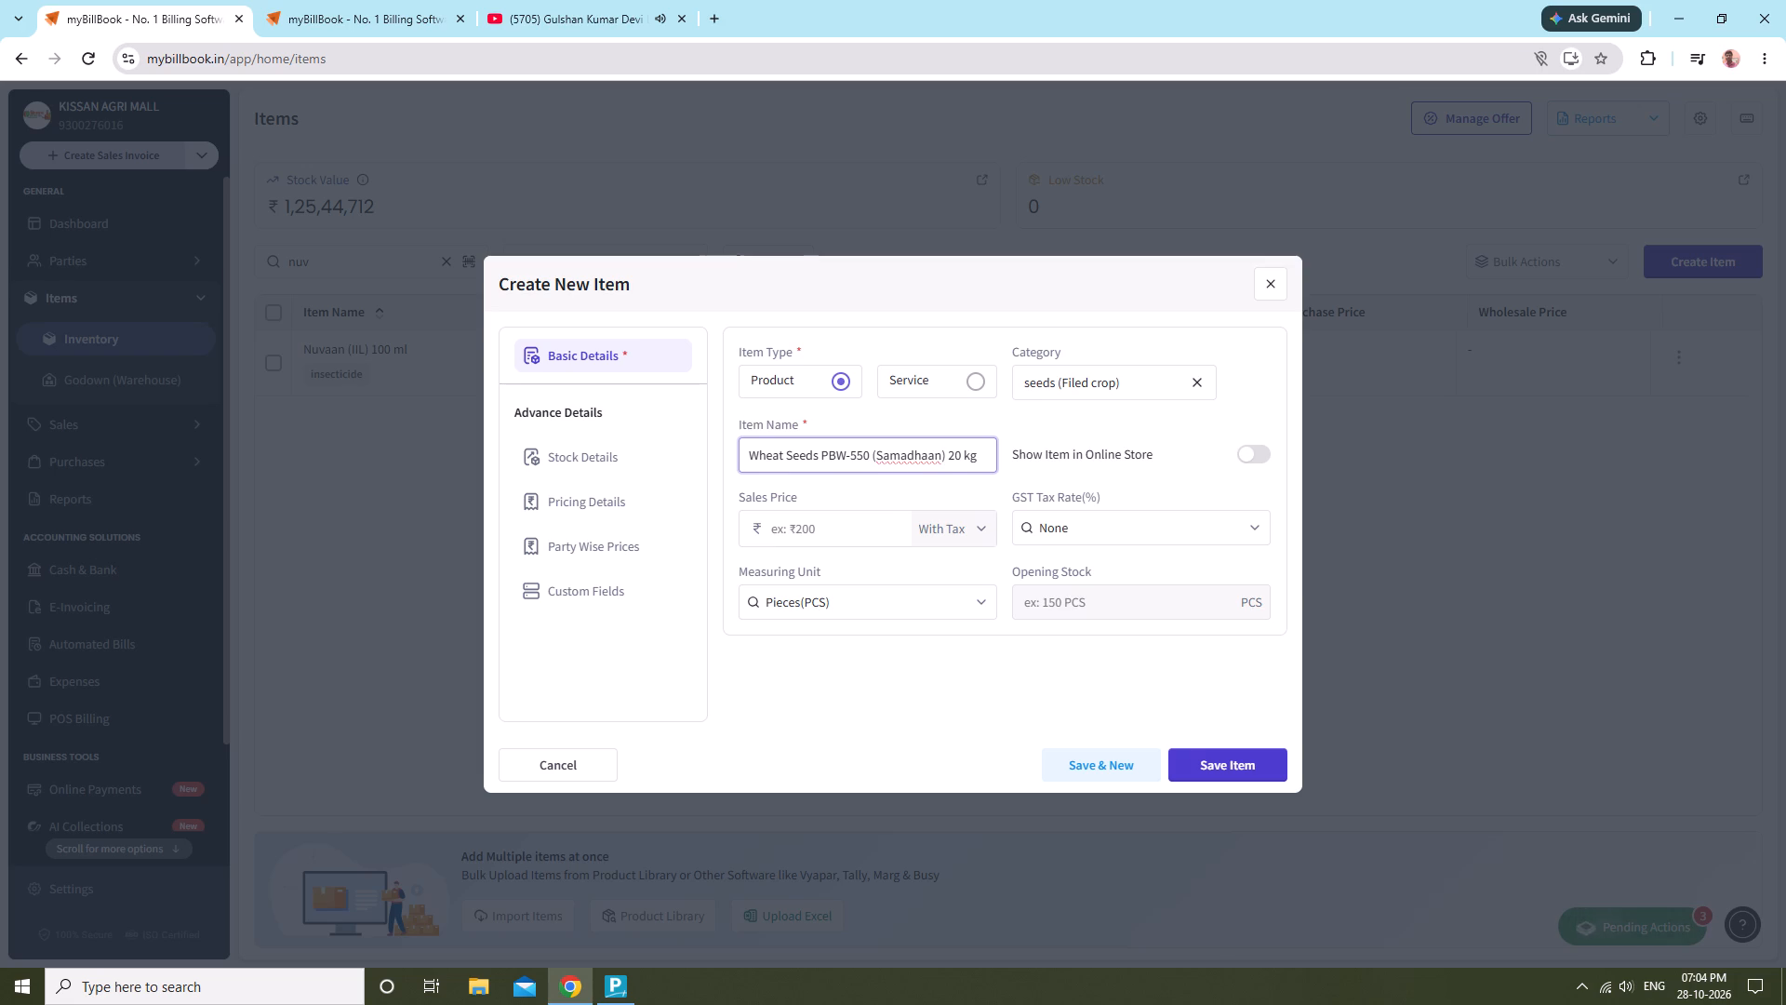
key("BackSpace")
key("BackSpace")
key("BackSpace")
key("BackSpace")
key("BackSpace")
key("BackSpace")
key("BackSpace")
key("BackSpace")
key("BackSpace")
key("shift+n")
type("ew")
key("space")
type("Kissa")
key("BackSpace")
key("BackSpace")
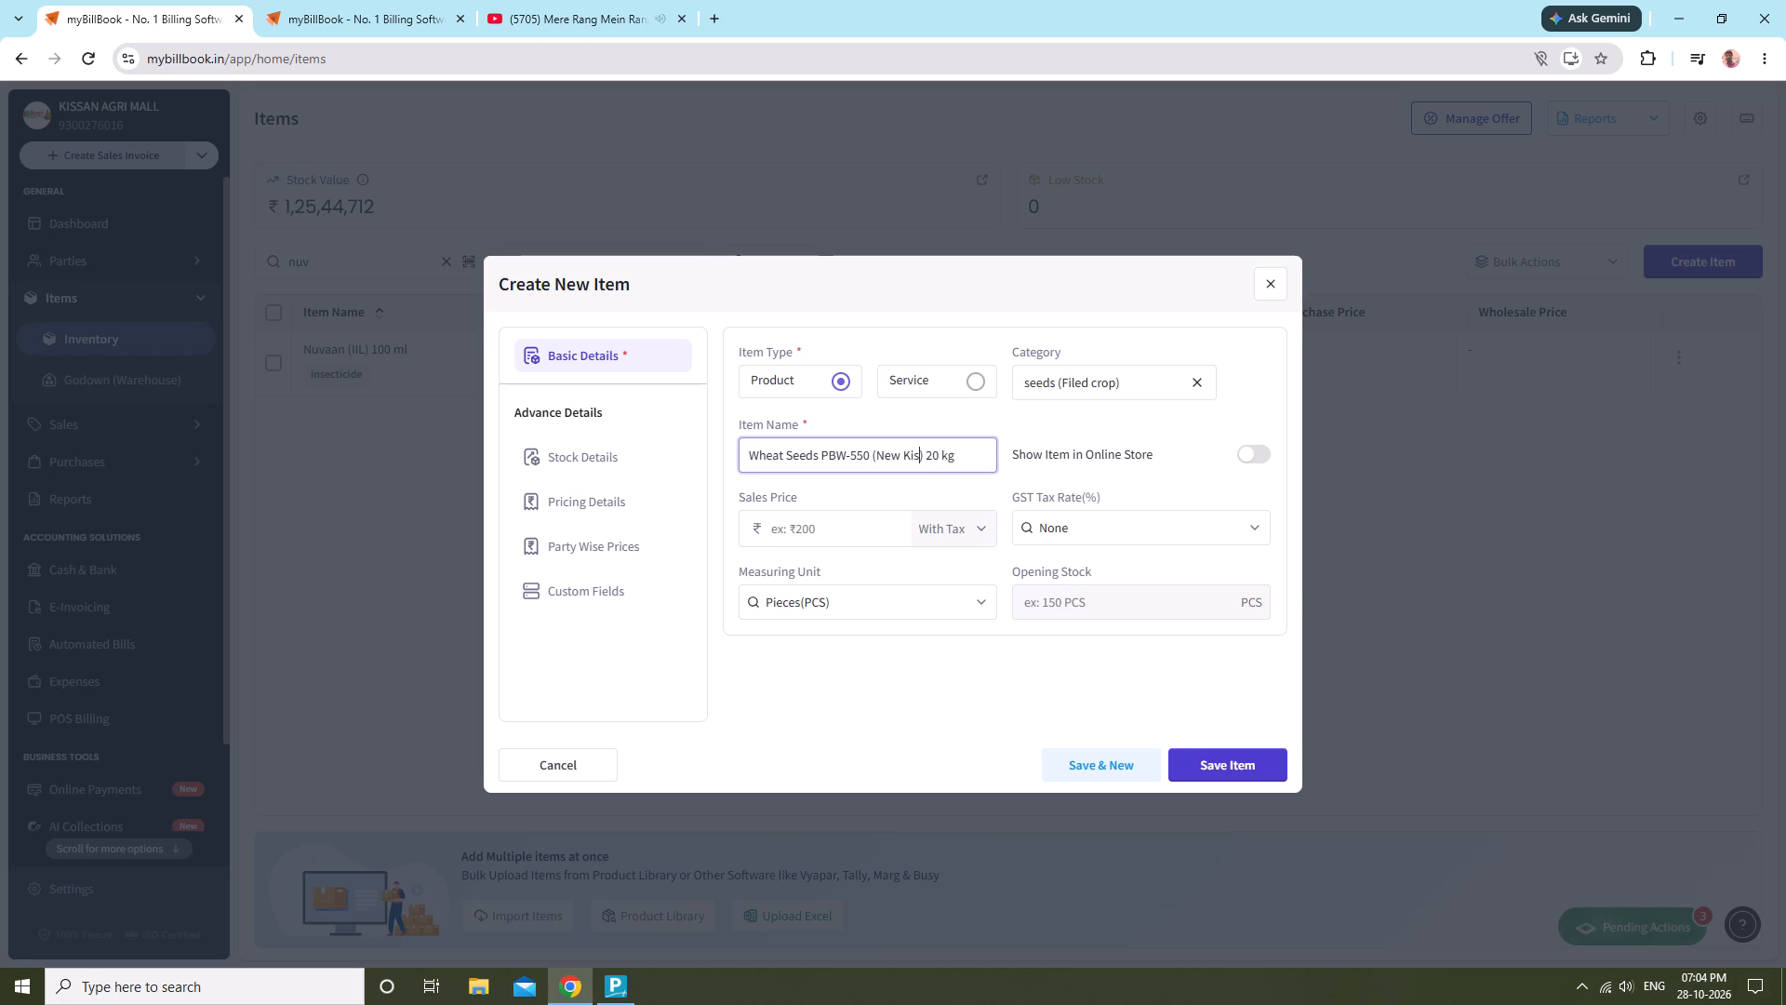
type("an")
Set the item's measuring unit to Bags(BAG).
left_click(818, 531)
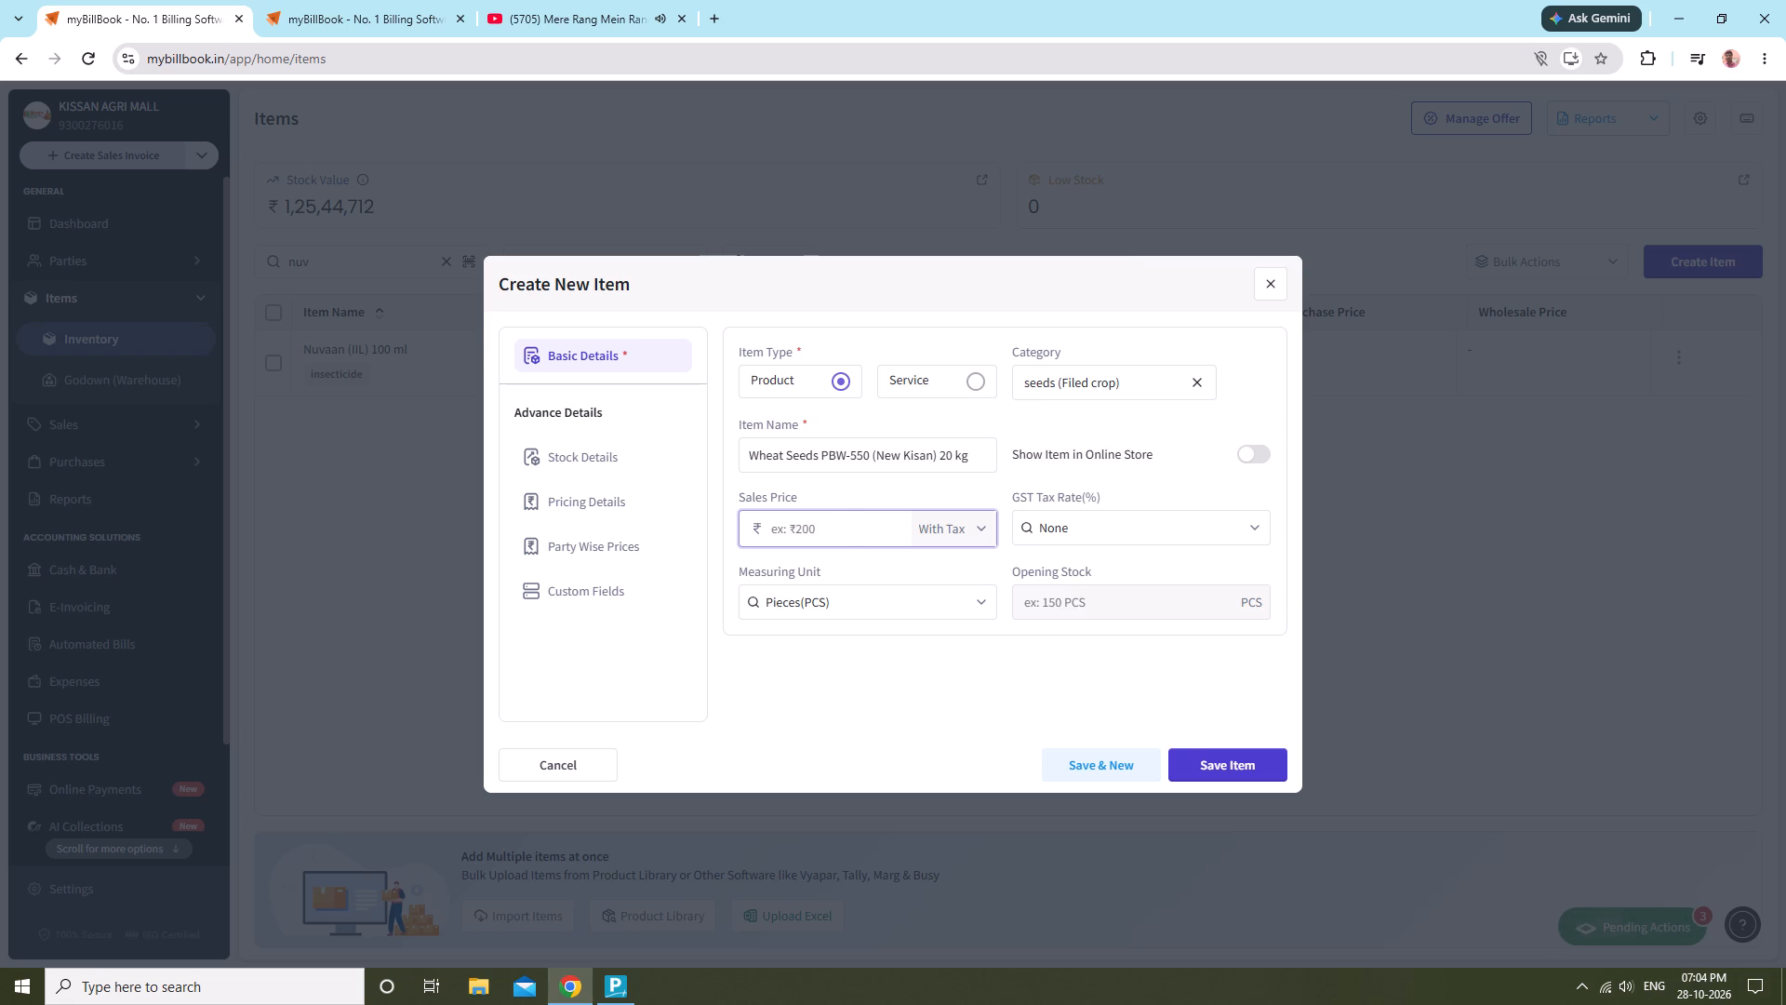
left_click(845, 529)
left_click(883, 615)
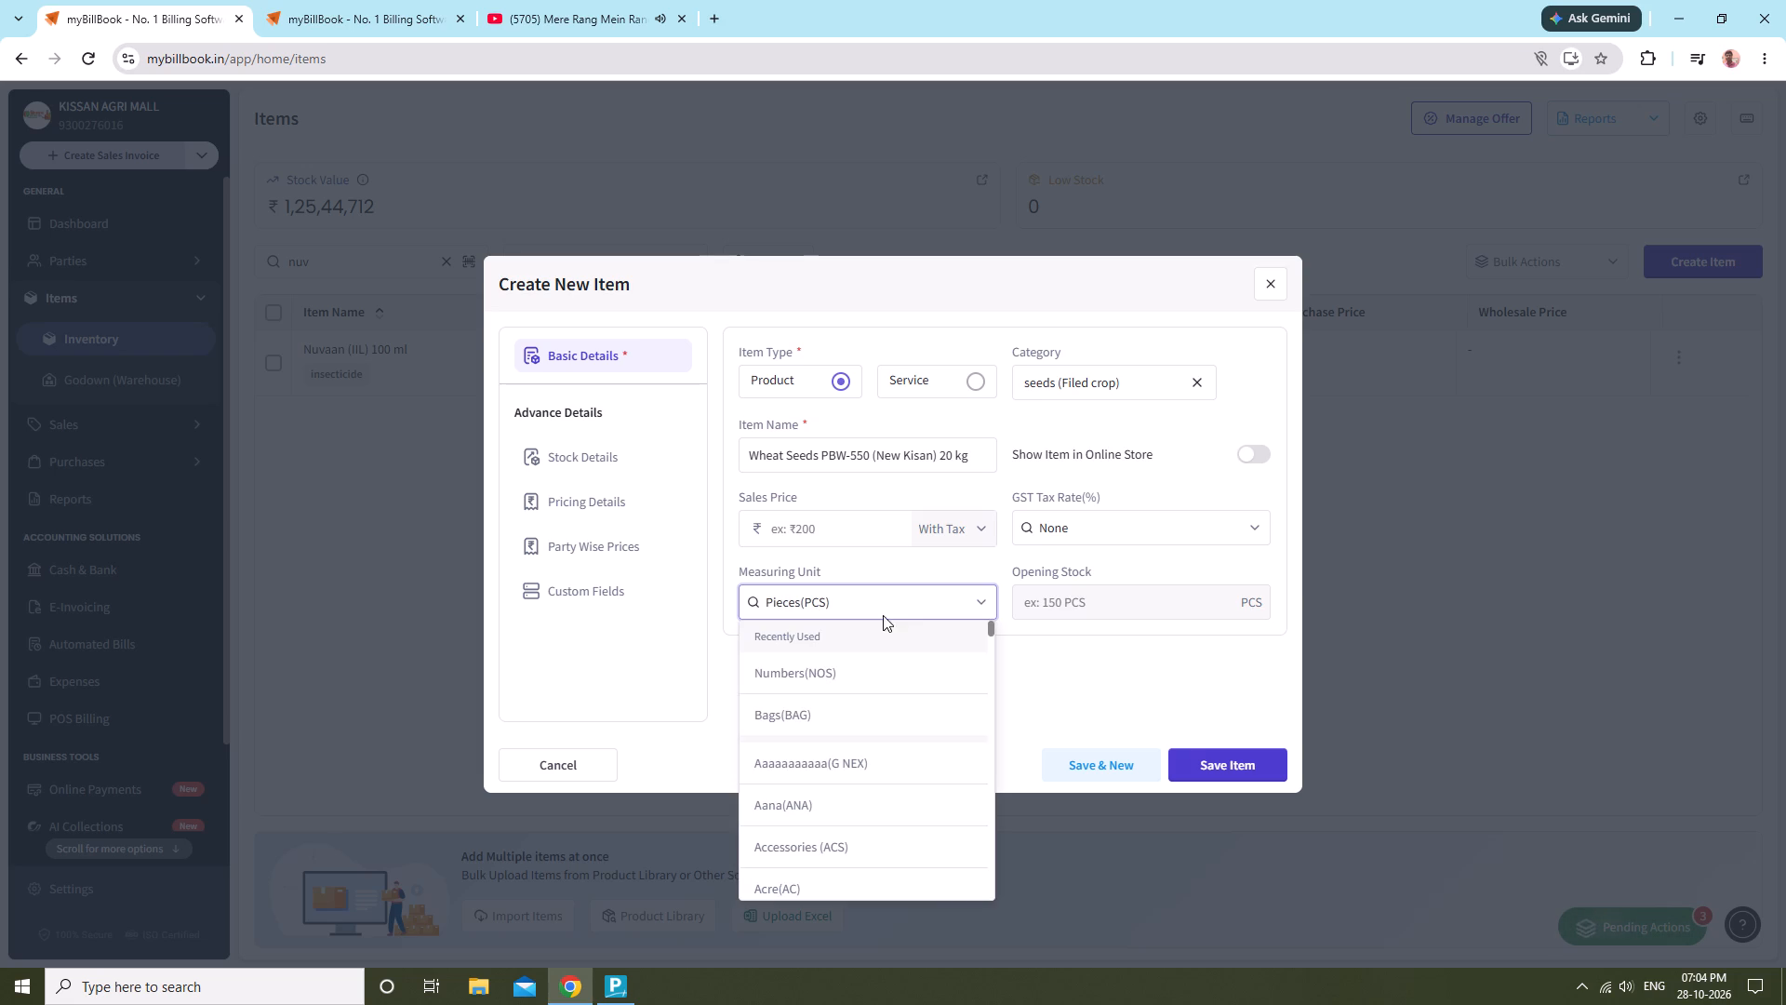
left_click(858, 711)
left_click(863, 533)
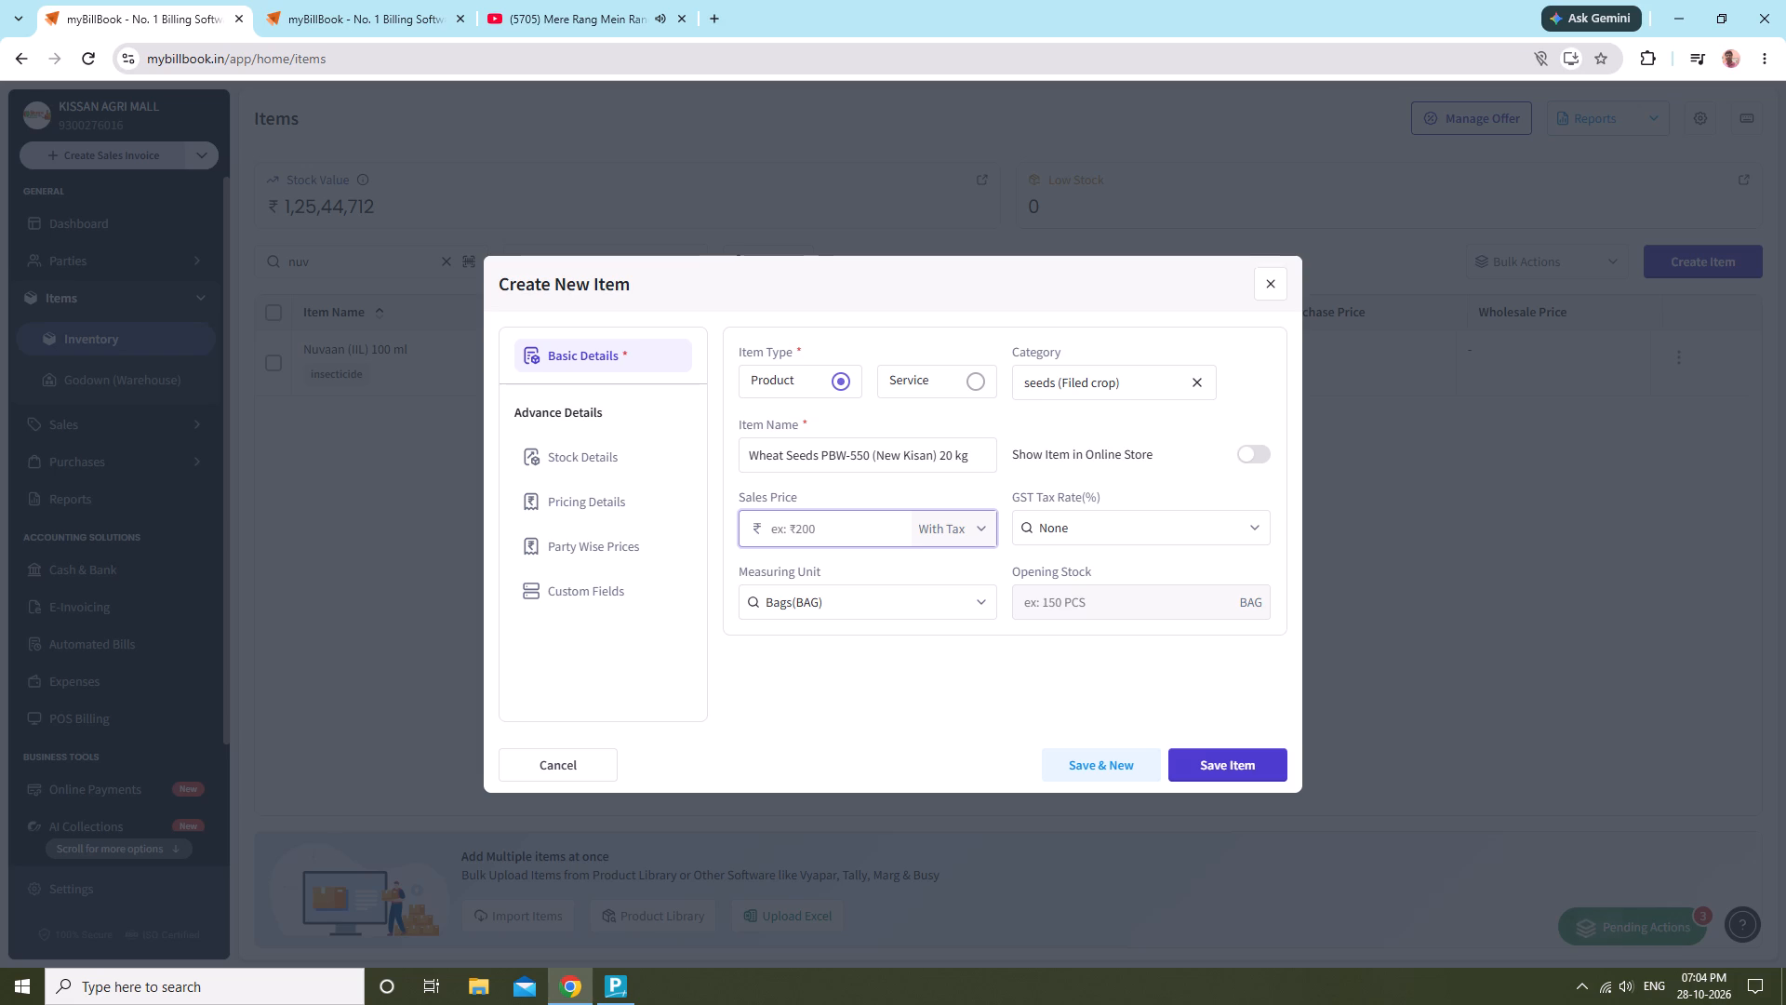
In the stock details, choose the KISSAN AGRI MALL godown and enter an opening stock of 250 bags.
left_click(601, 463)
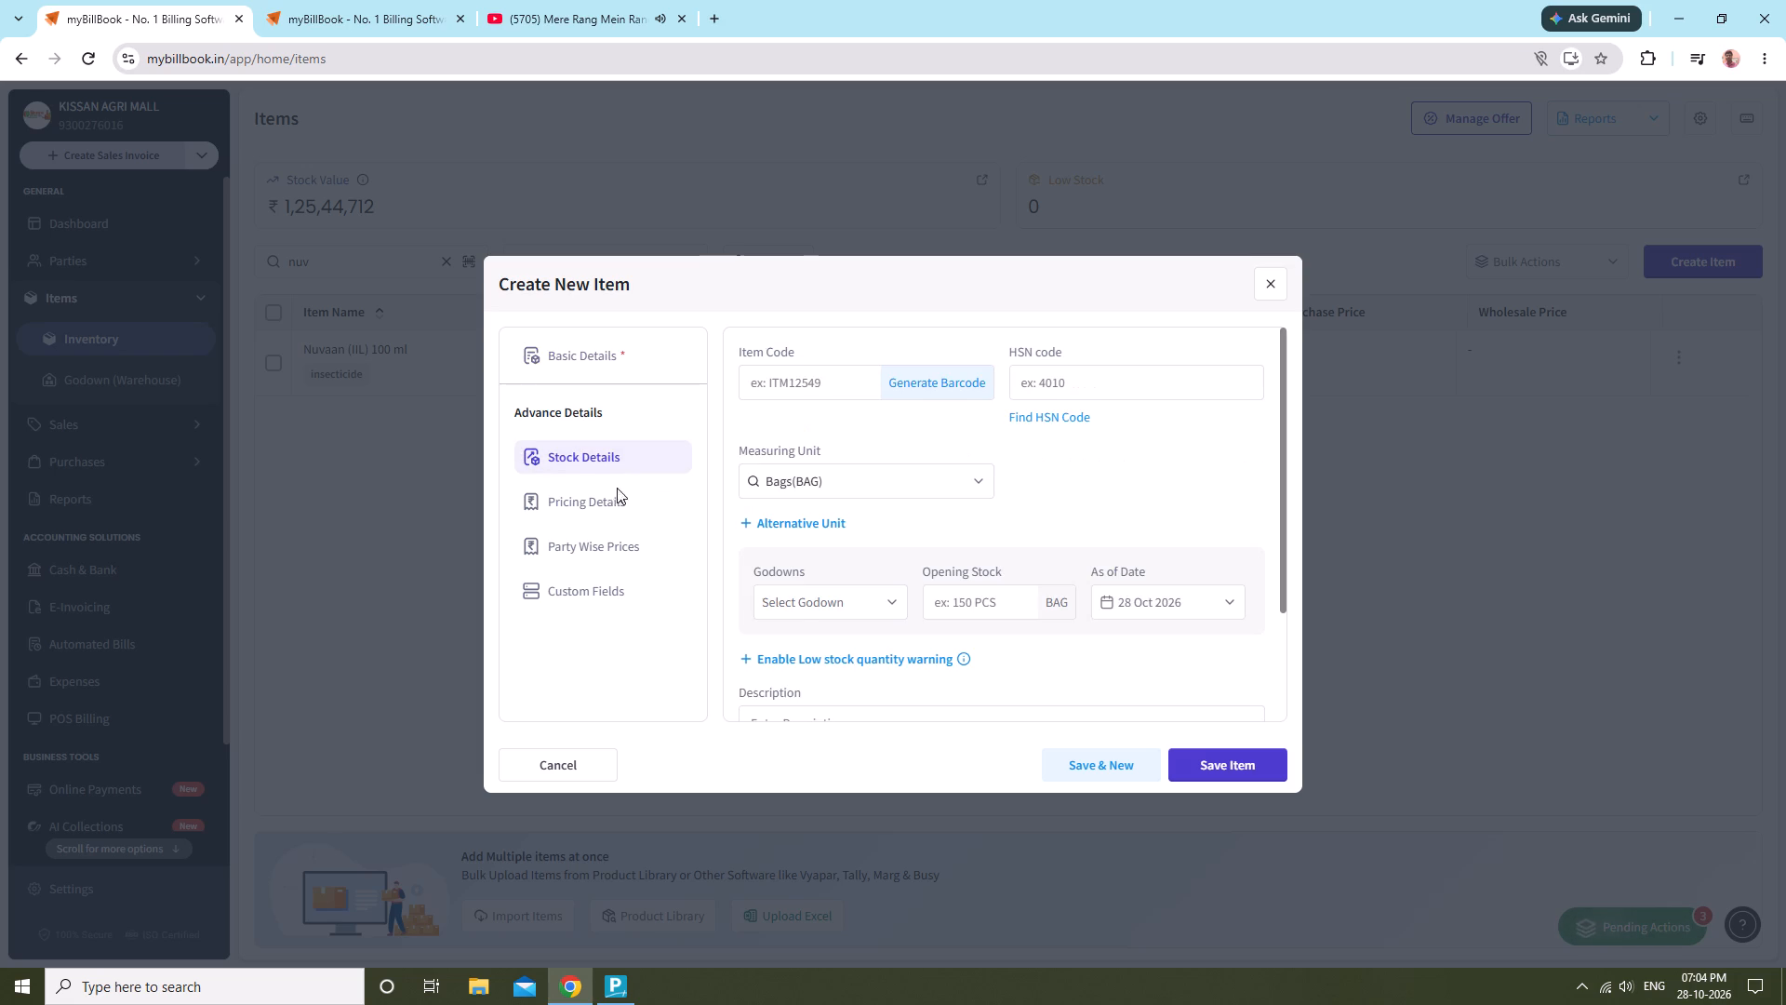
left_click(793, 604)
left_click(811, 655)
left_click(1026, 596)
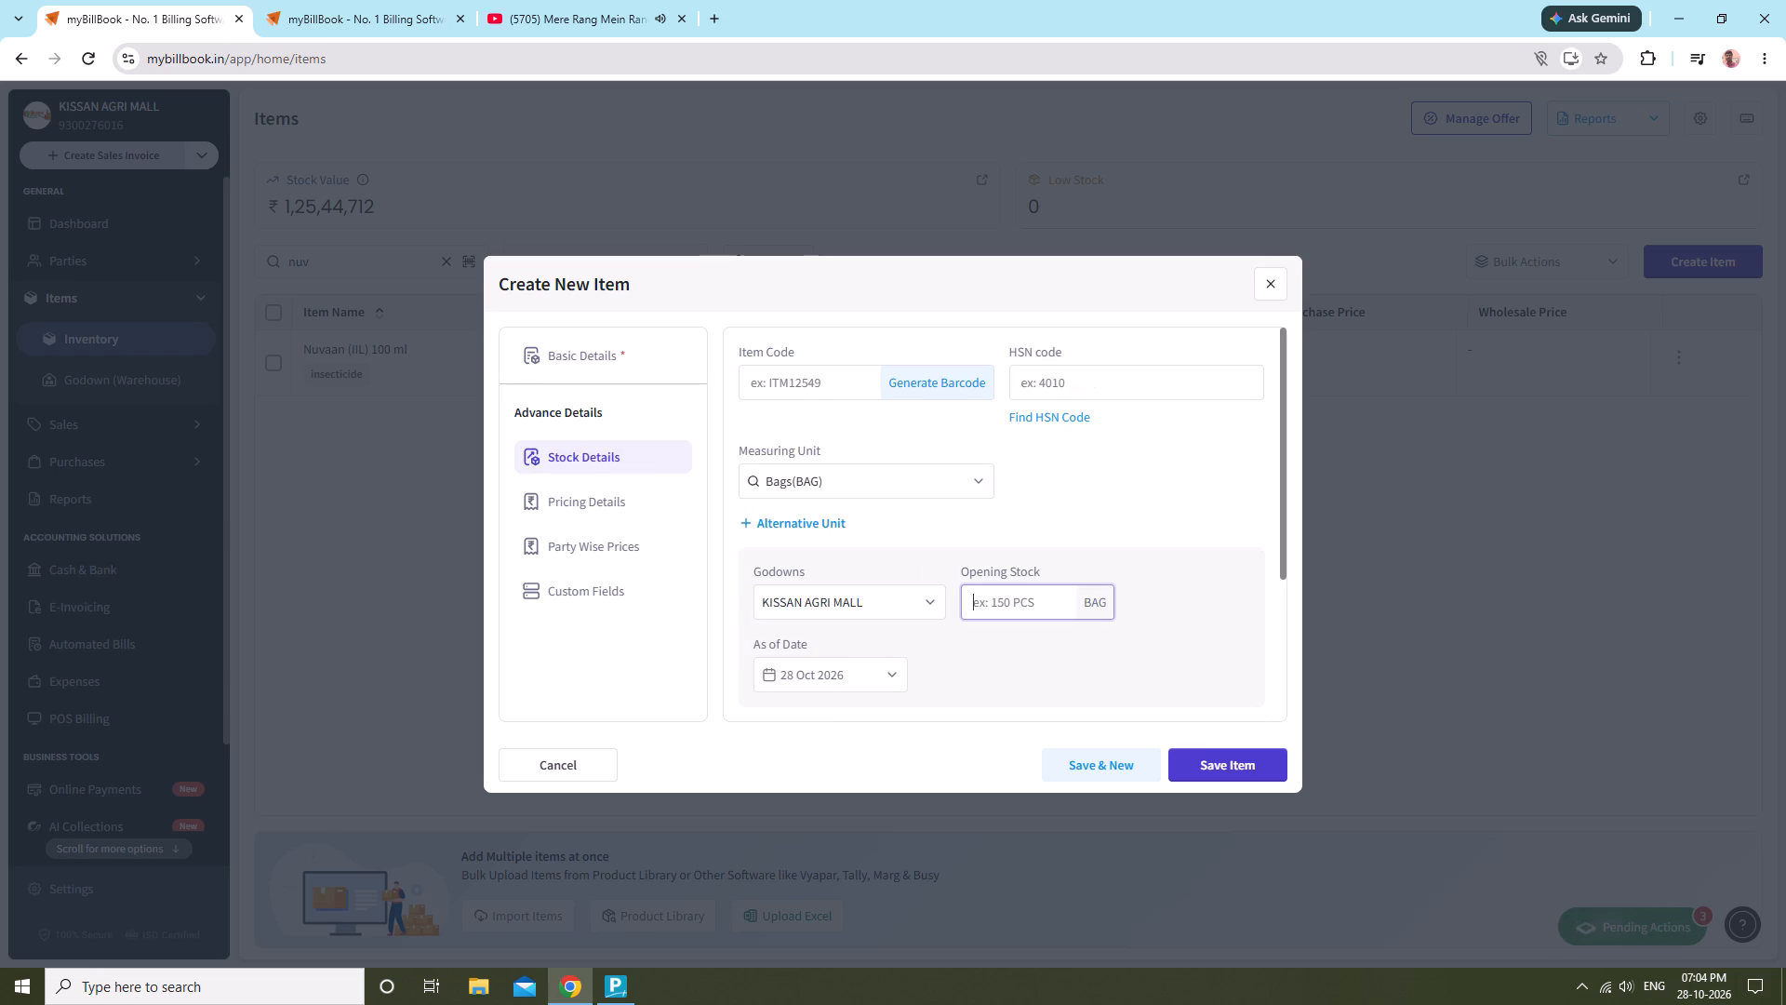
type("250")
In the pricing details, set both the sales price and the purchase price to ₹960.
left_click(601, 368)
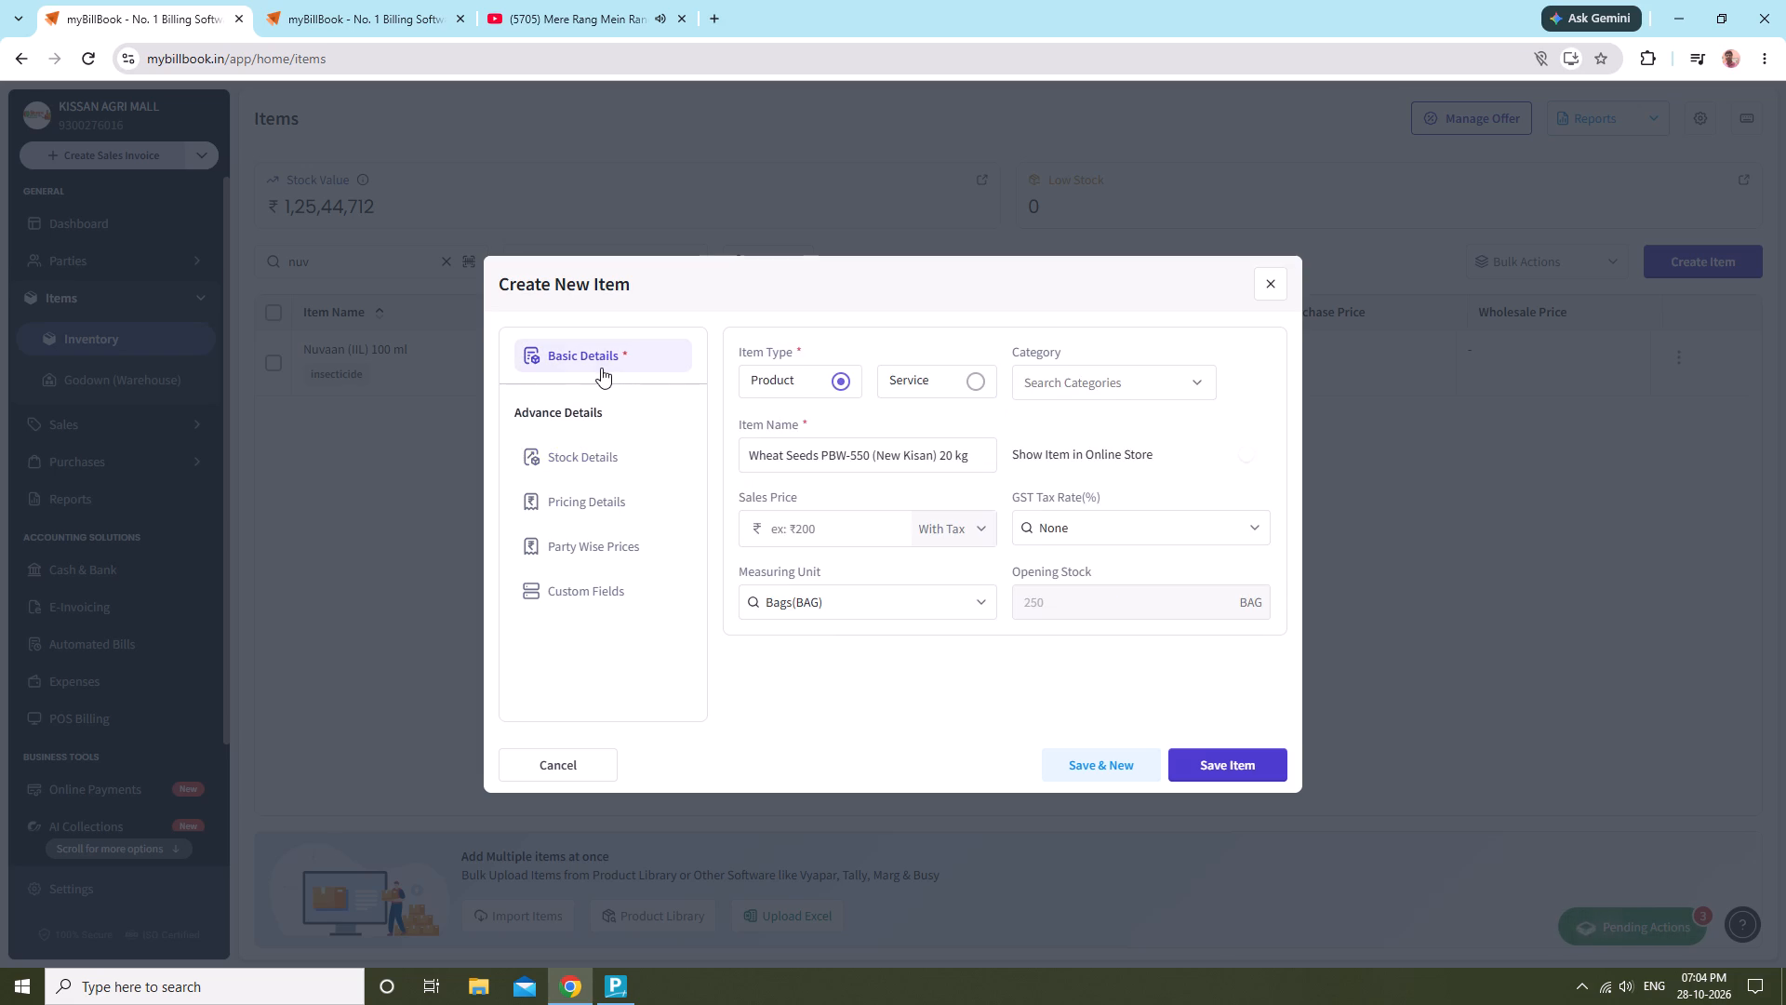
left_click(532, 502)
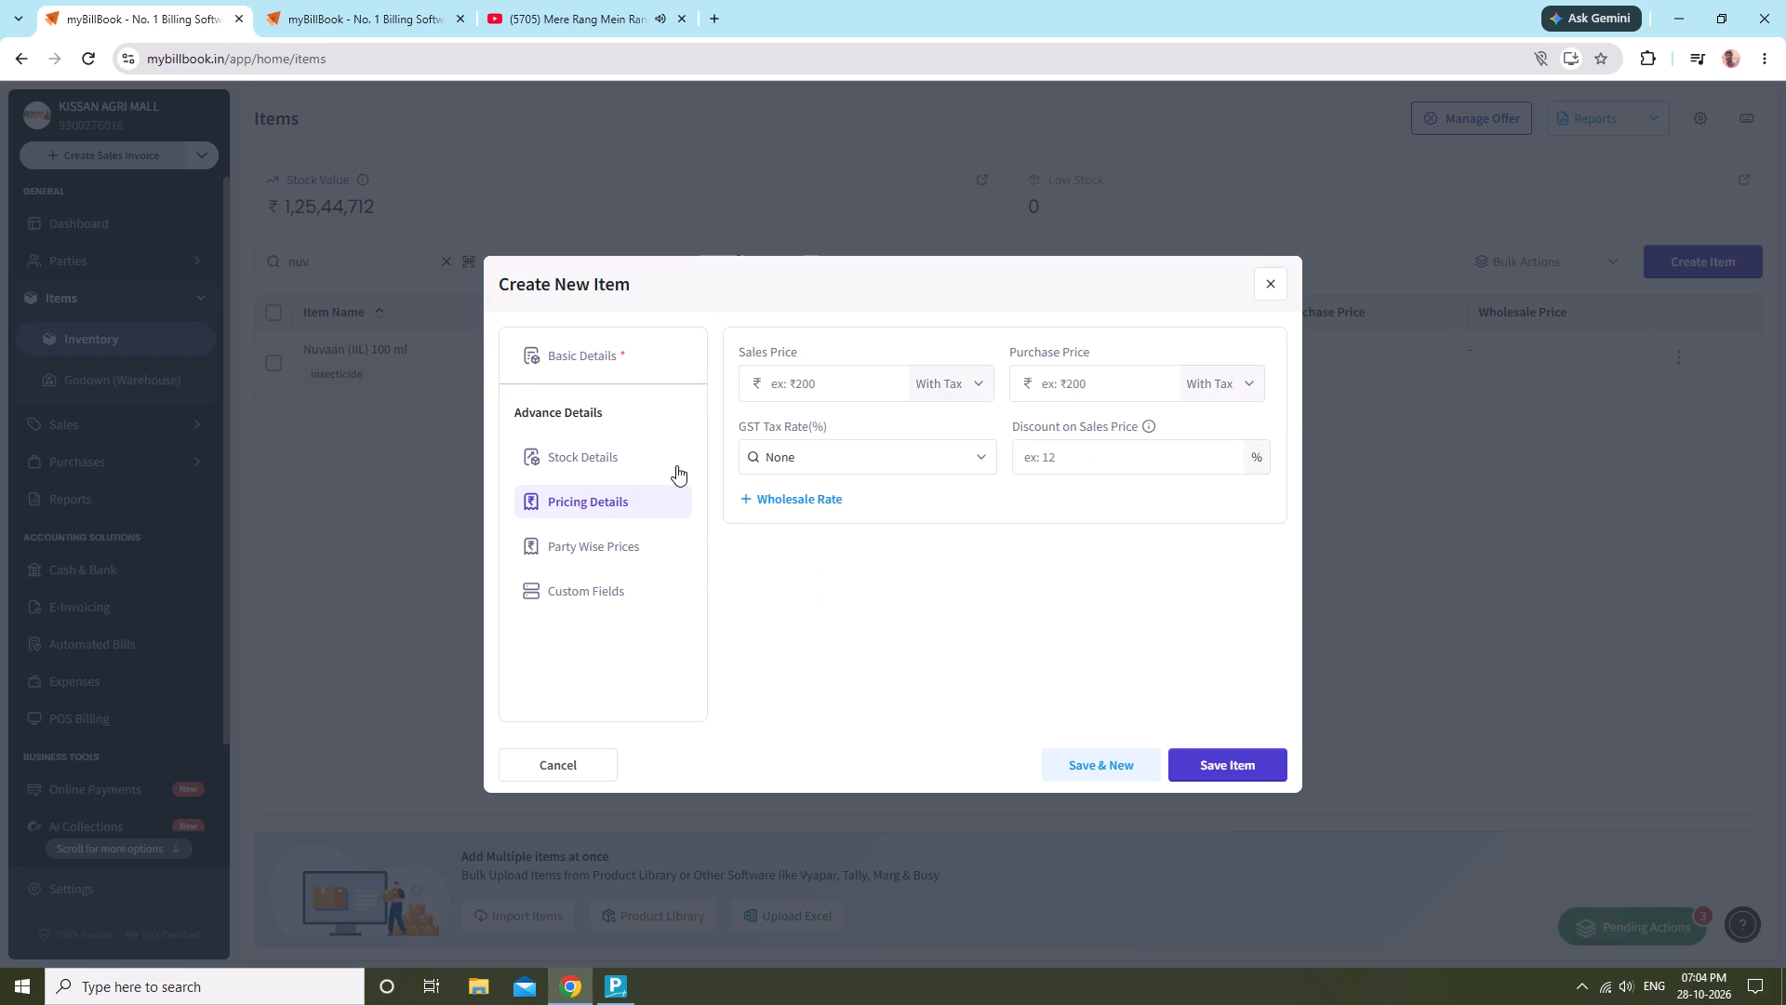
left_click(822, 380)
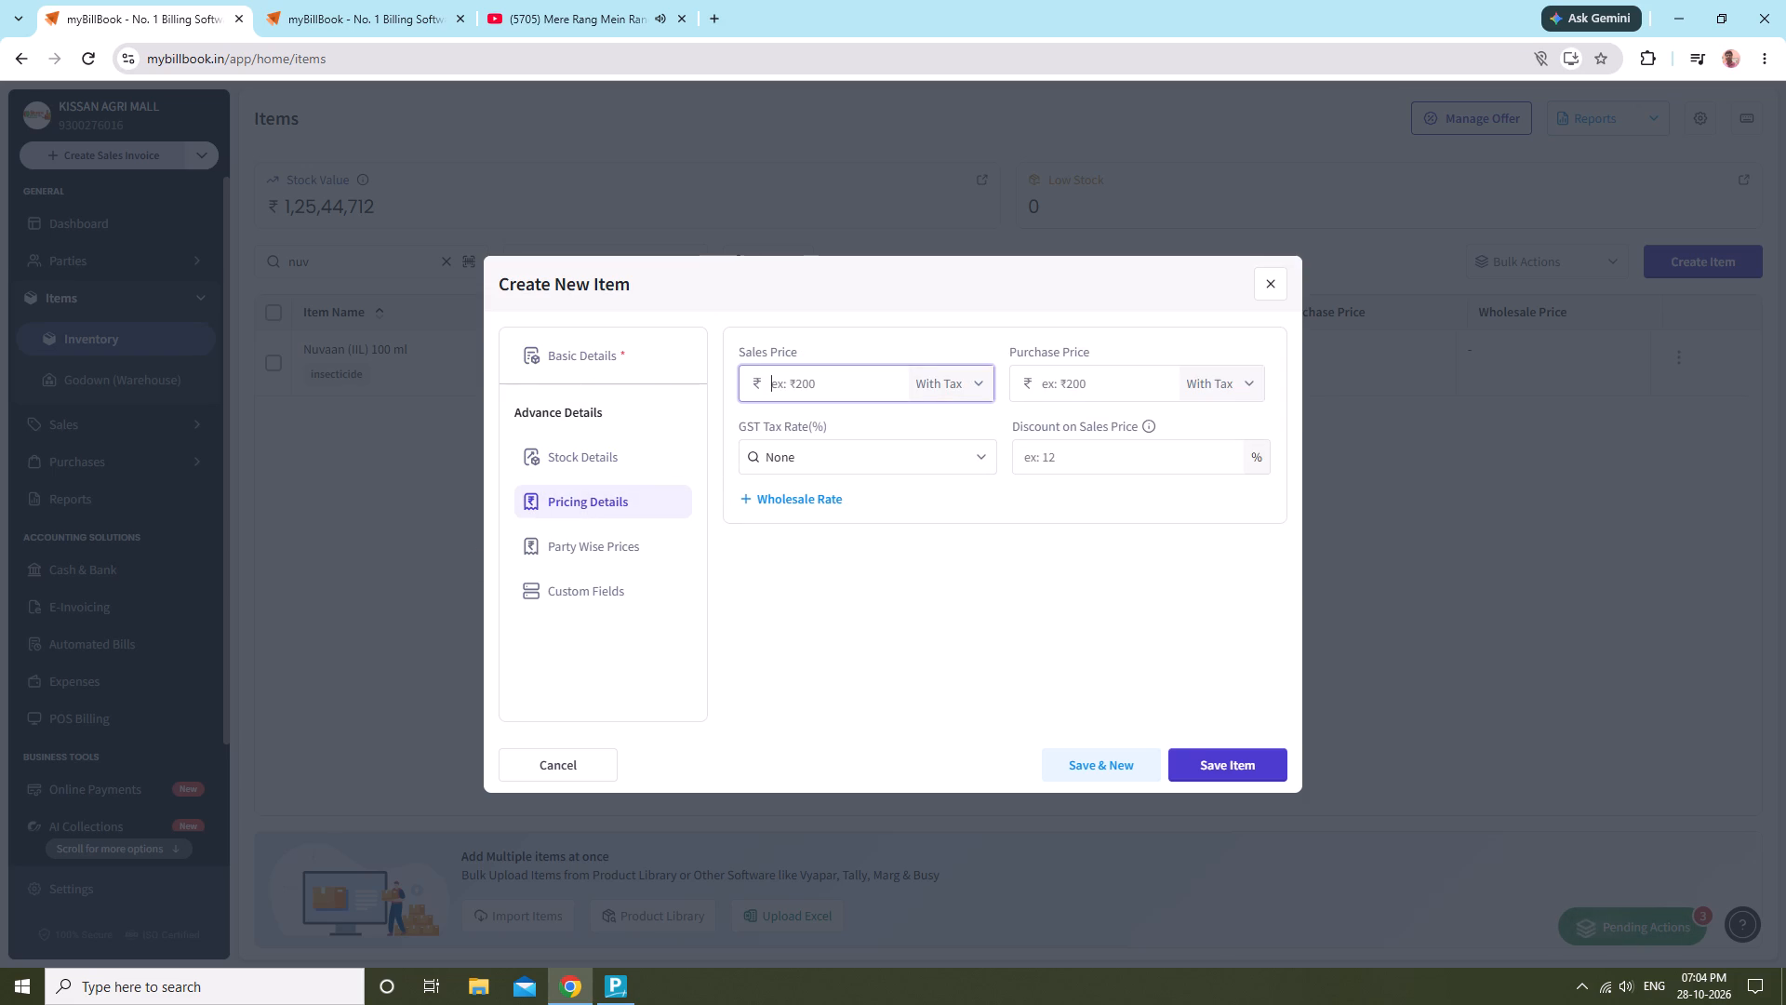
type("960")
left_click(1076, 384)
key("6")
key("BackSpace")
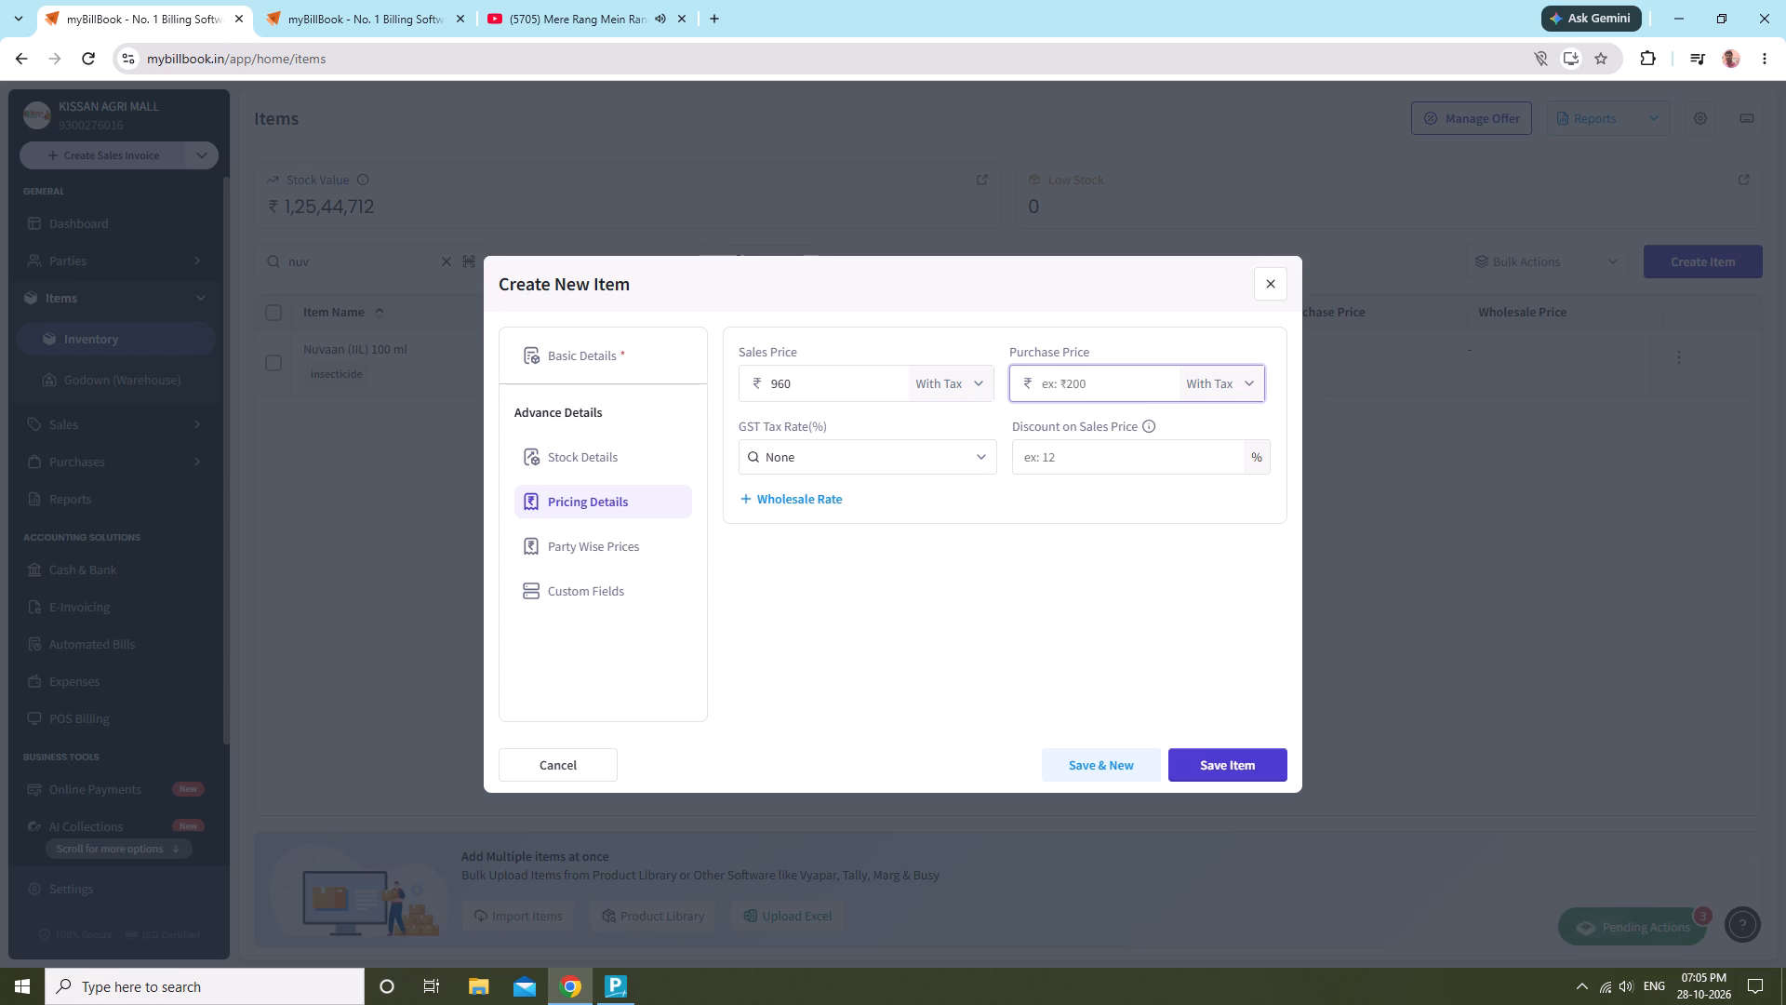
type("960")
Recheck the stock and basic details of the new wheat seed item and save it.
left_click(574, 461)
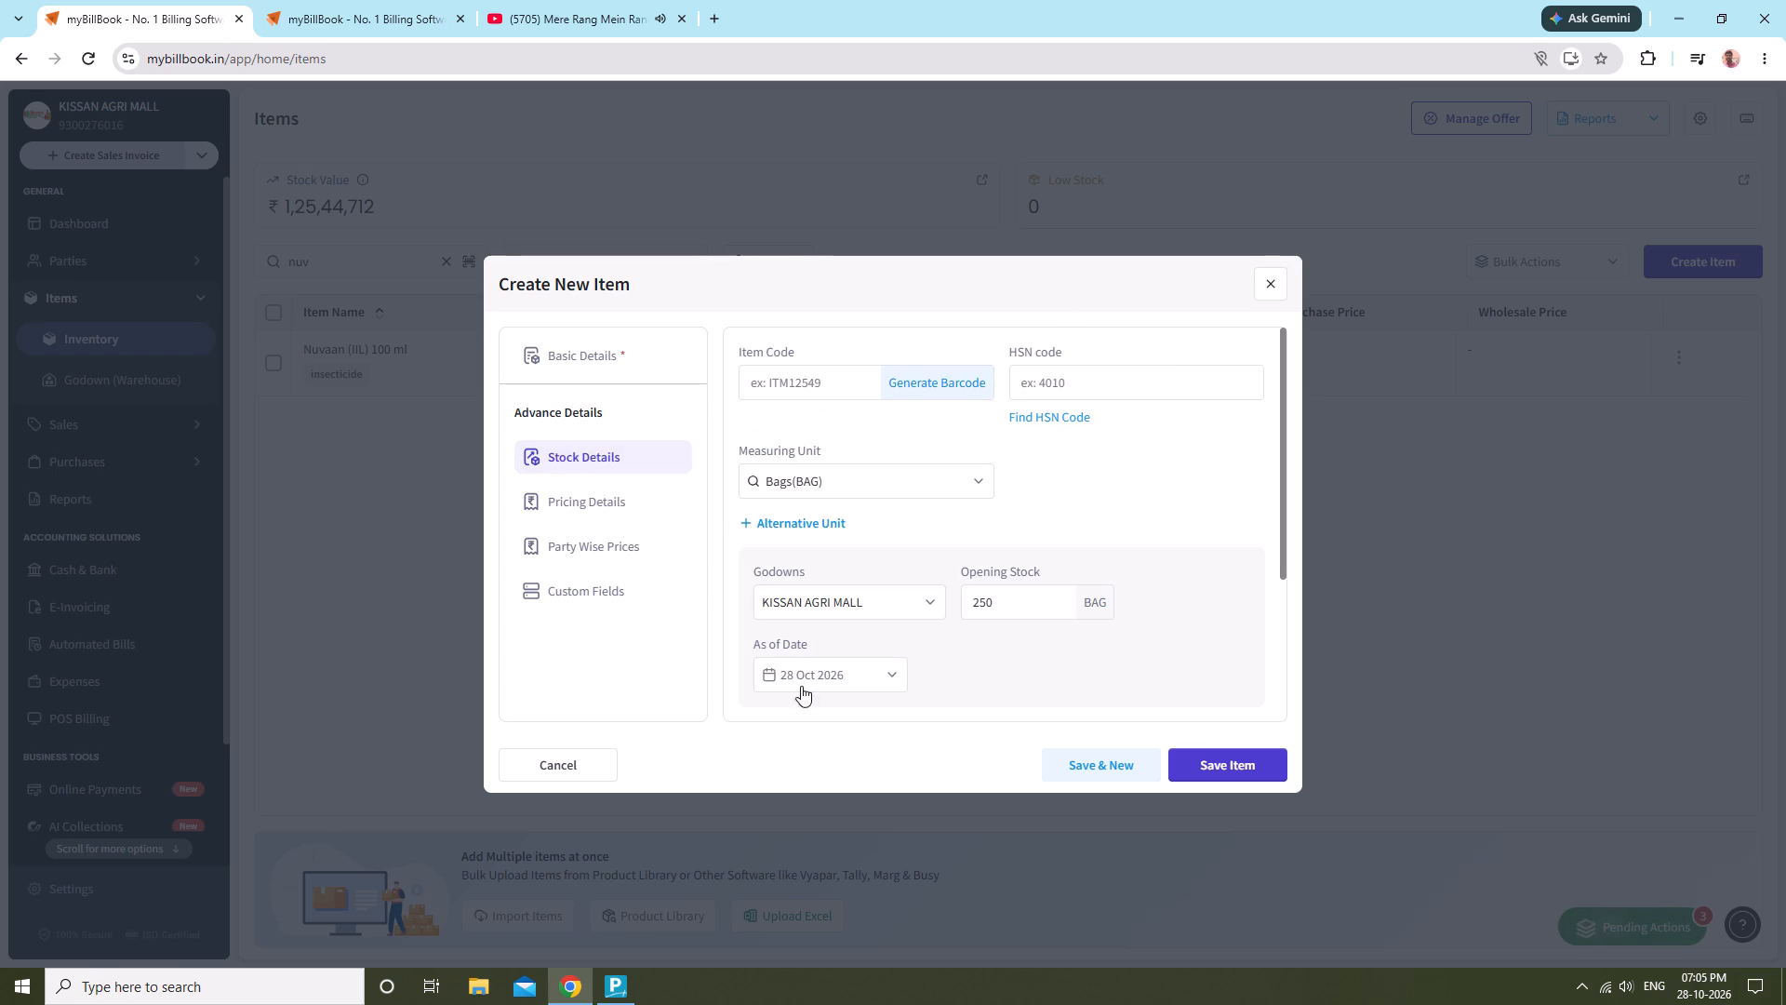
left_click(601, 347)
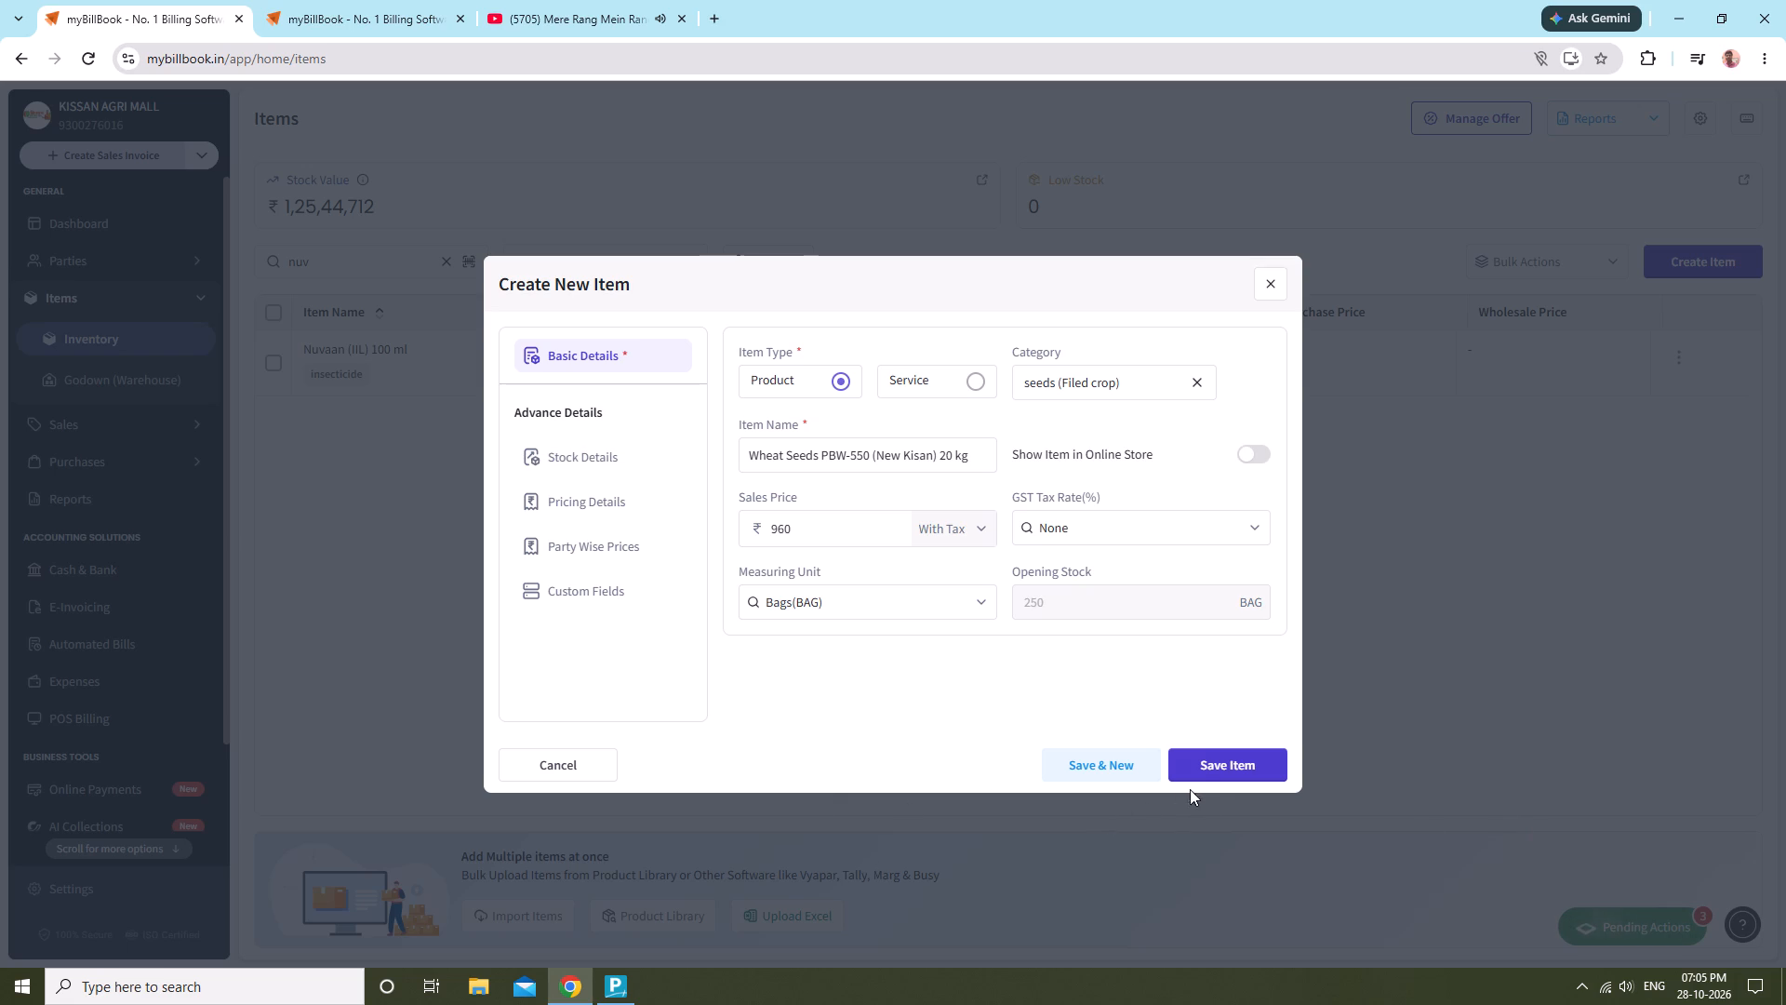
left_click(1231, 764)
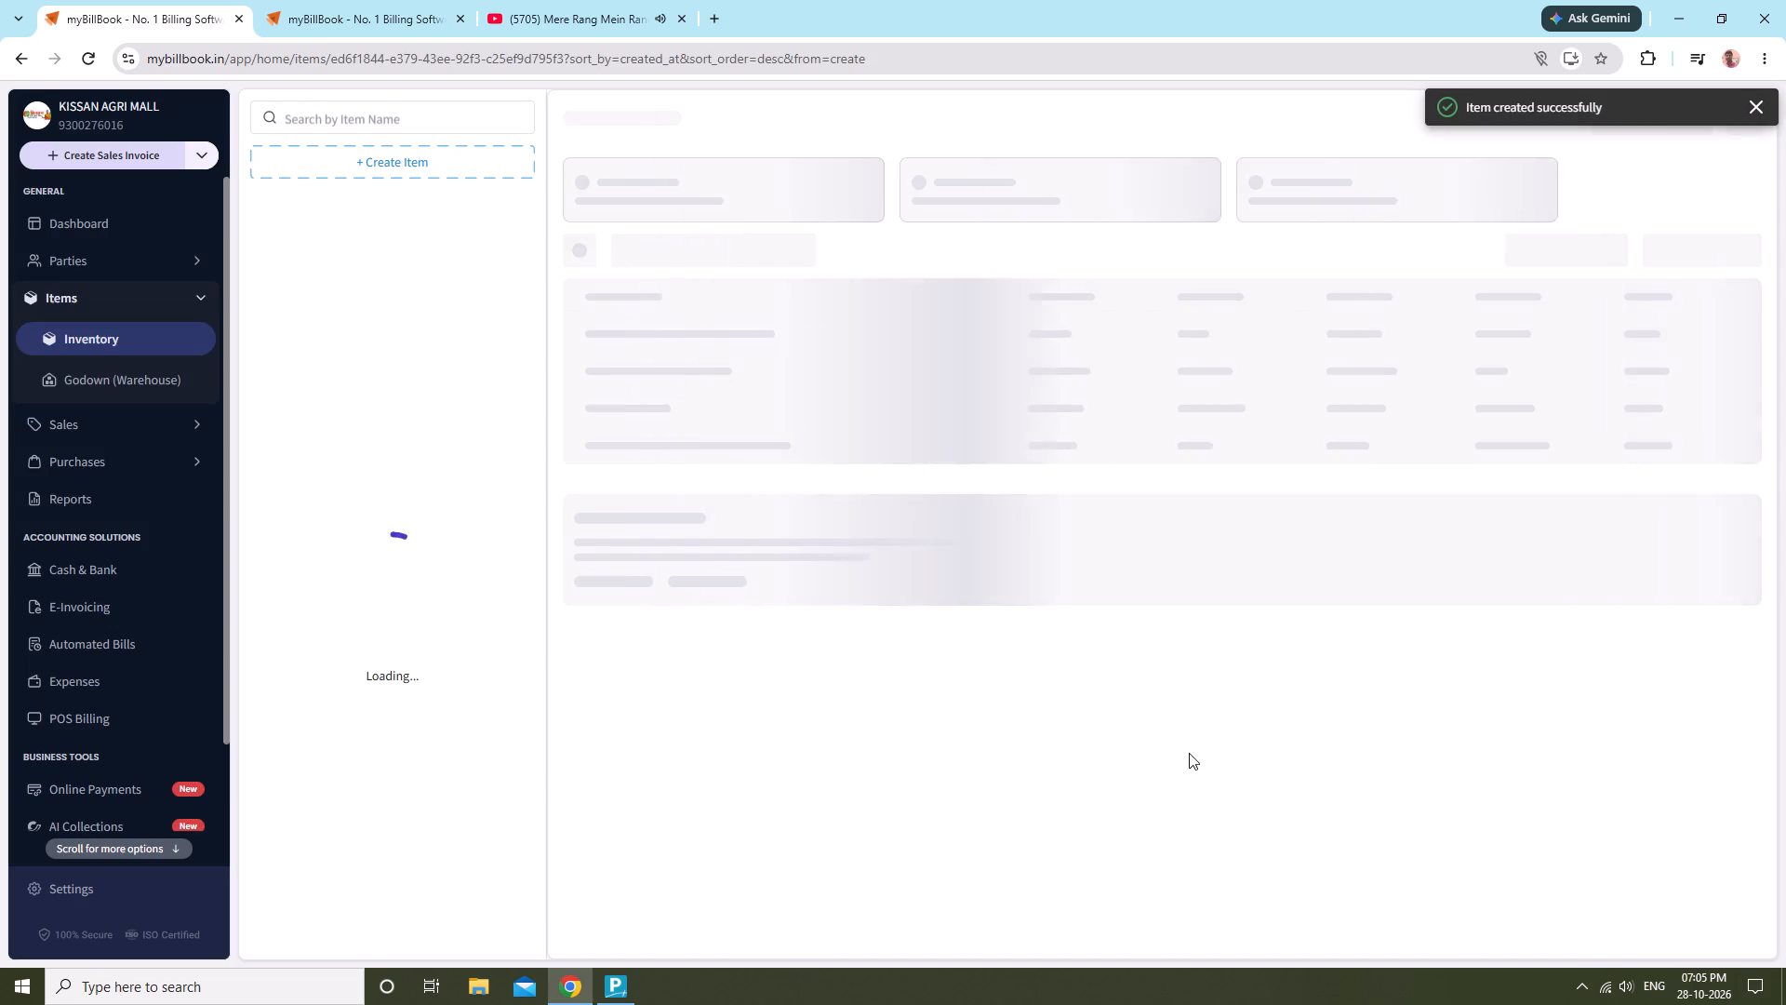
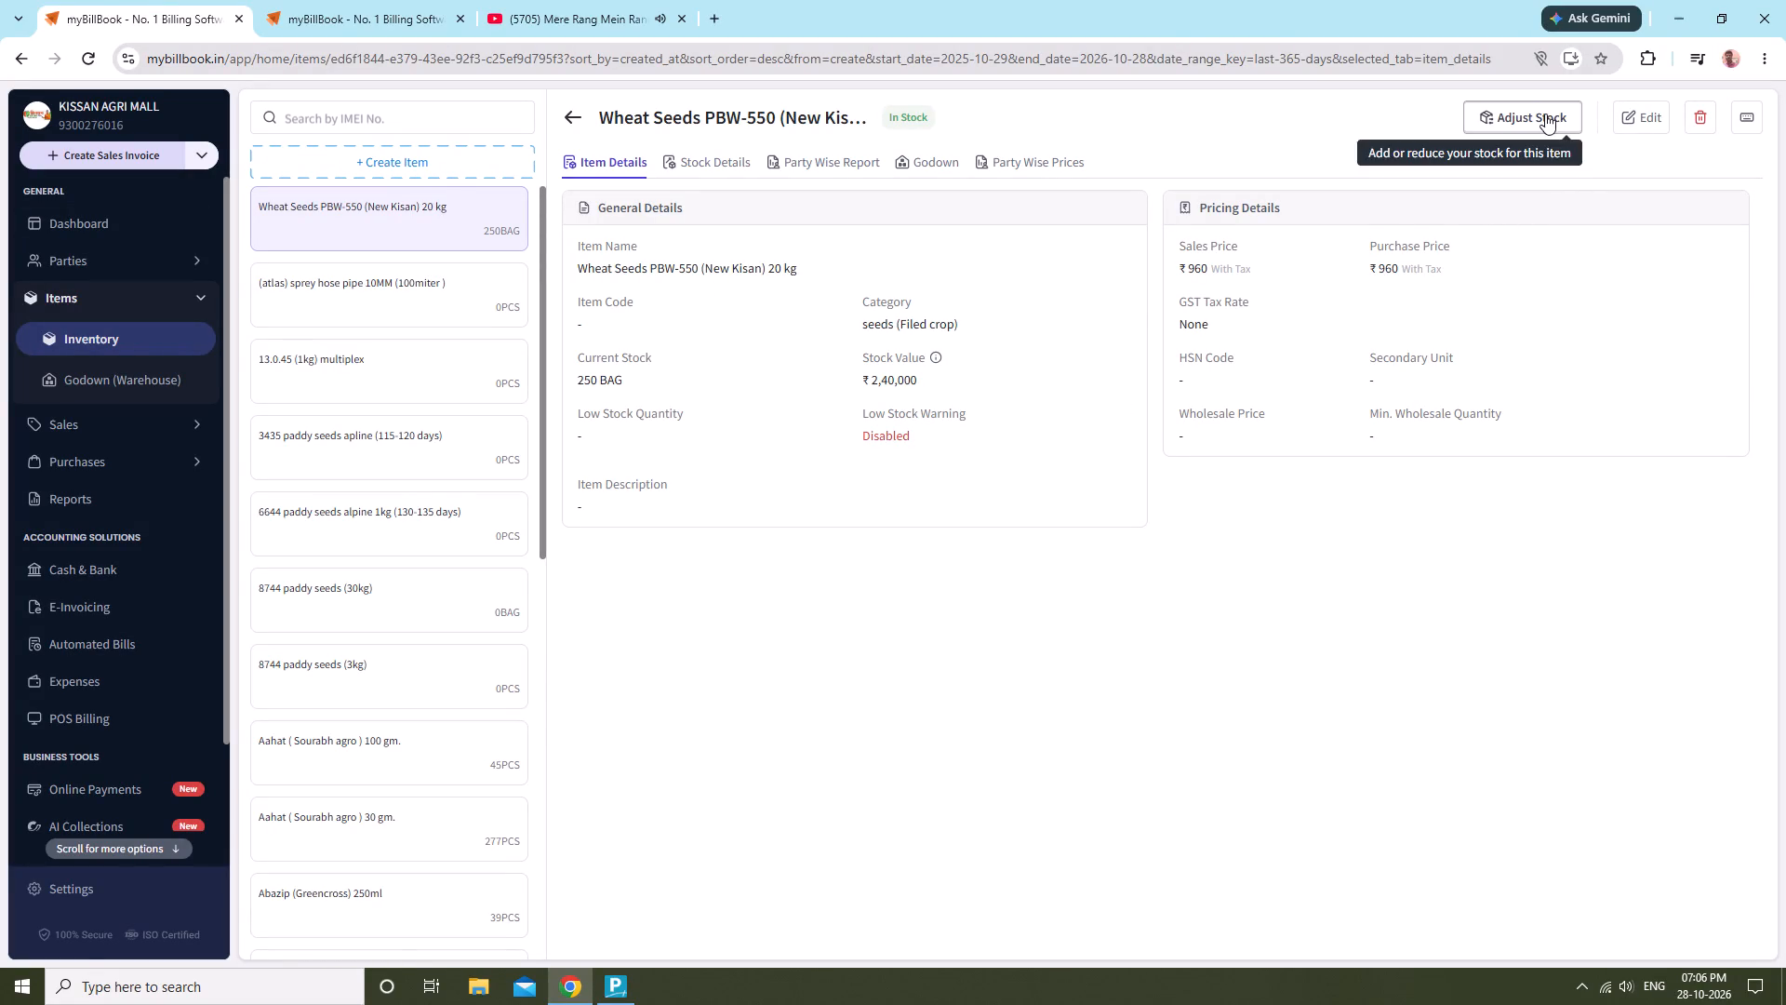
Start a new item in myBillBook and fill its name with Wheat Seeds HI-1650 (40kg) copied from the TallyPrime purchase voucher.
left_click(420, 162)
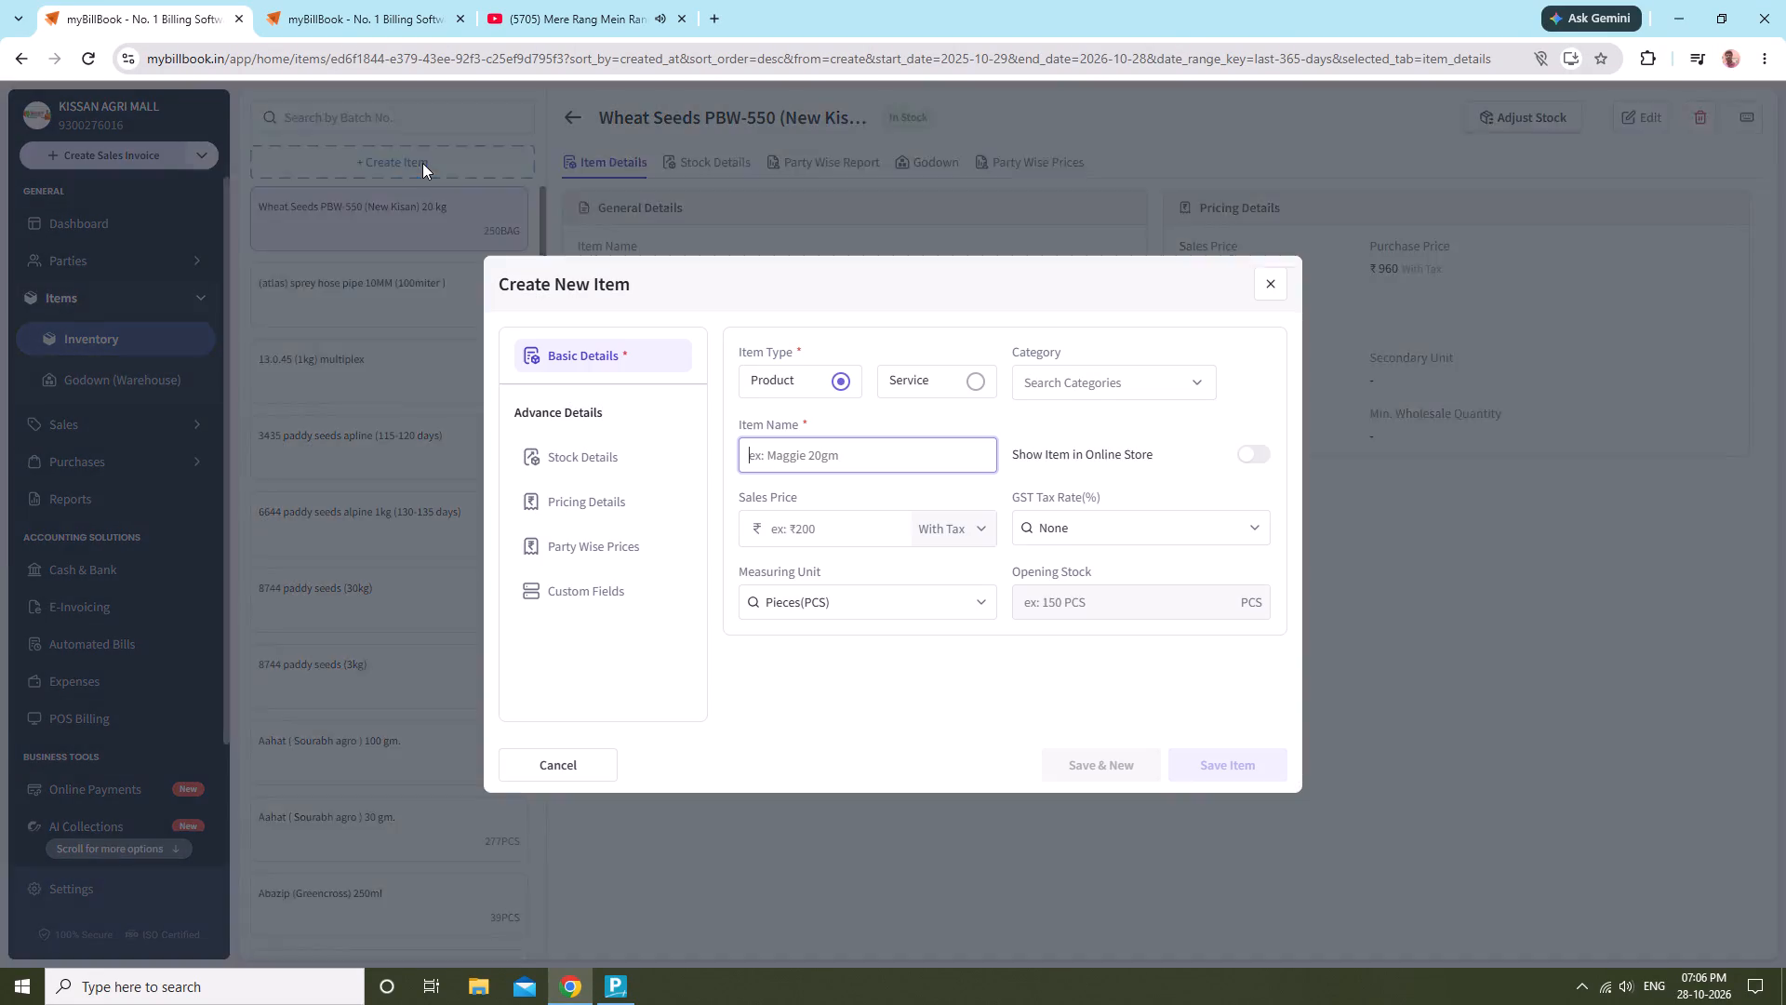
key("alt+Tab")
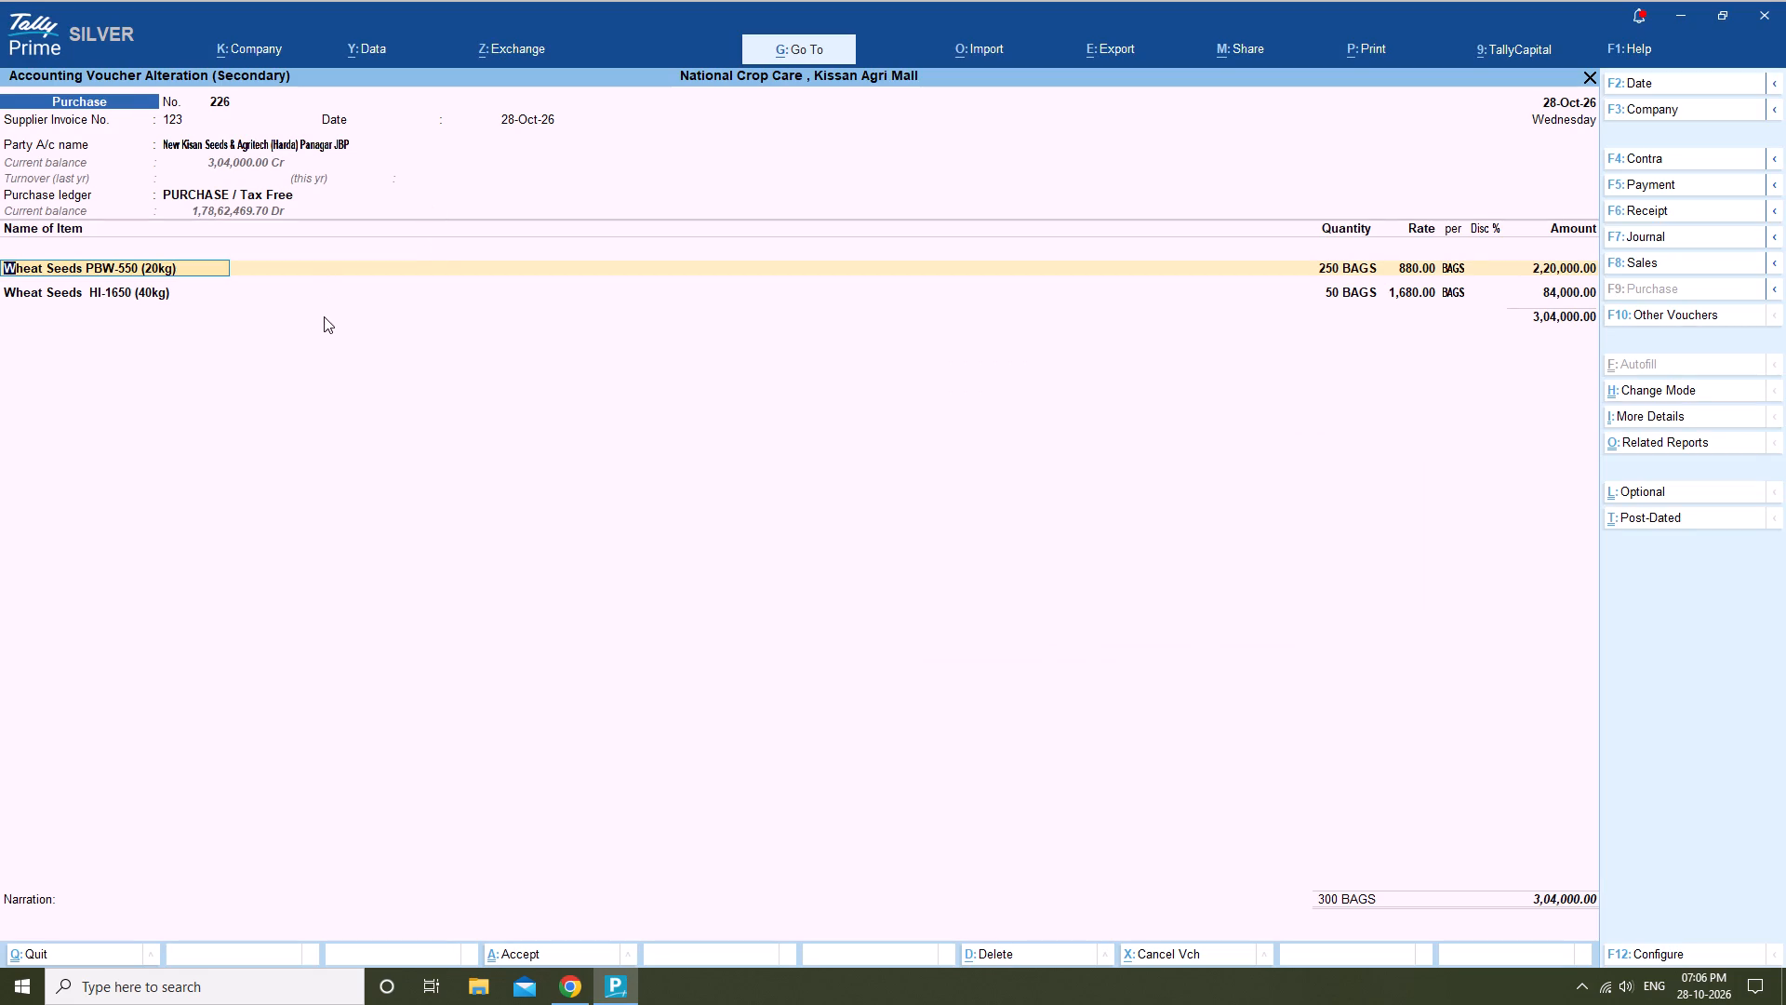
left_click(326, 292)
key("ctrl+c")
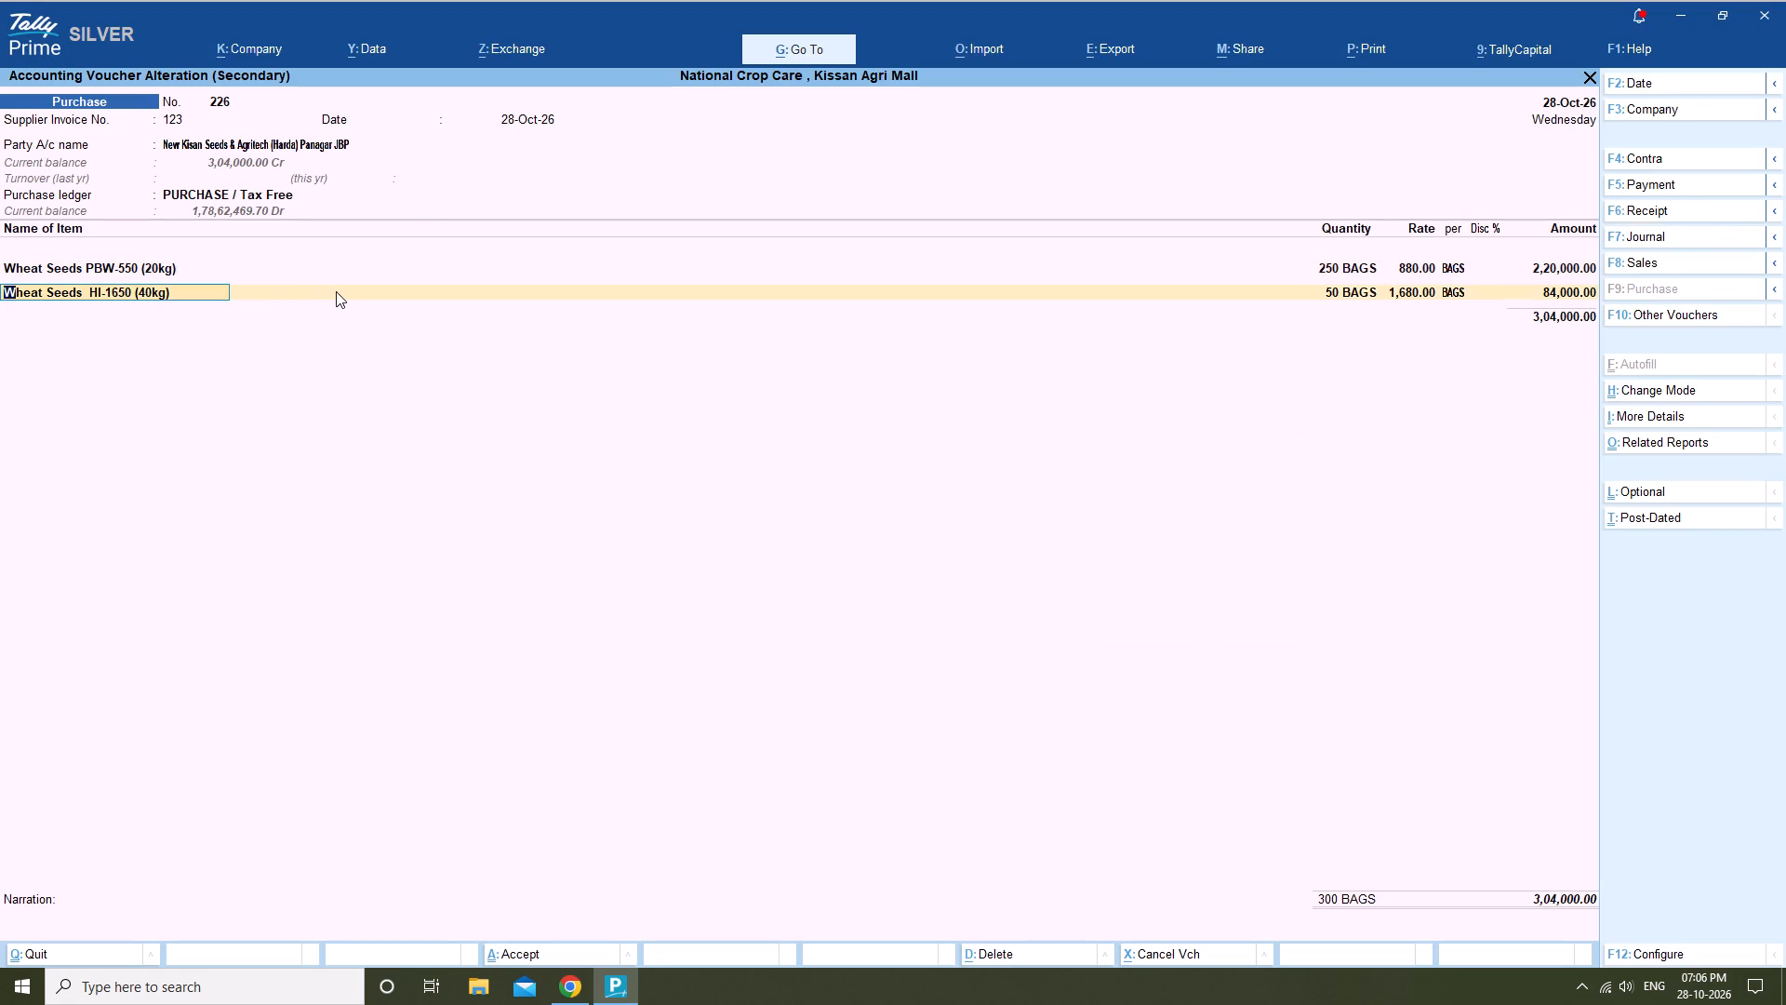
key("alt+Tab")
key("ctrl+v")
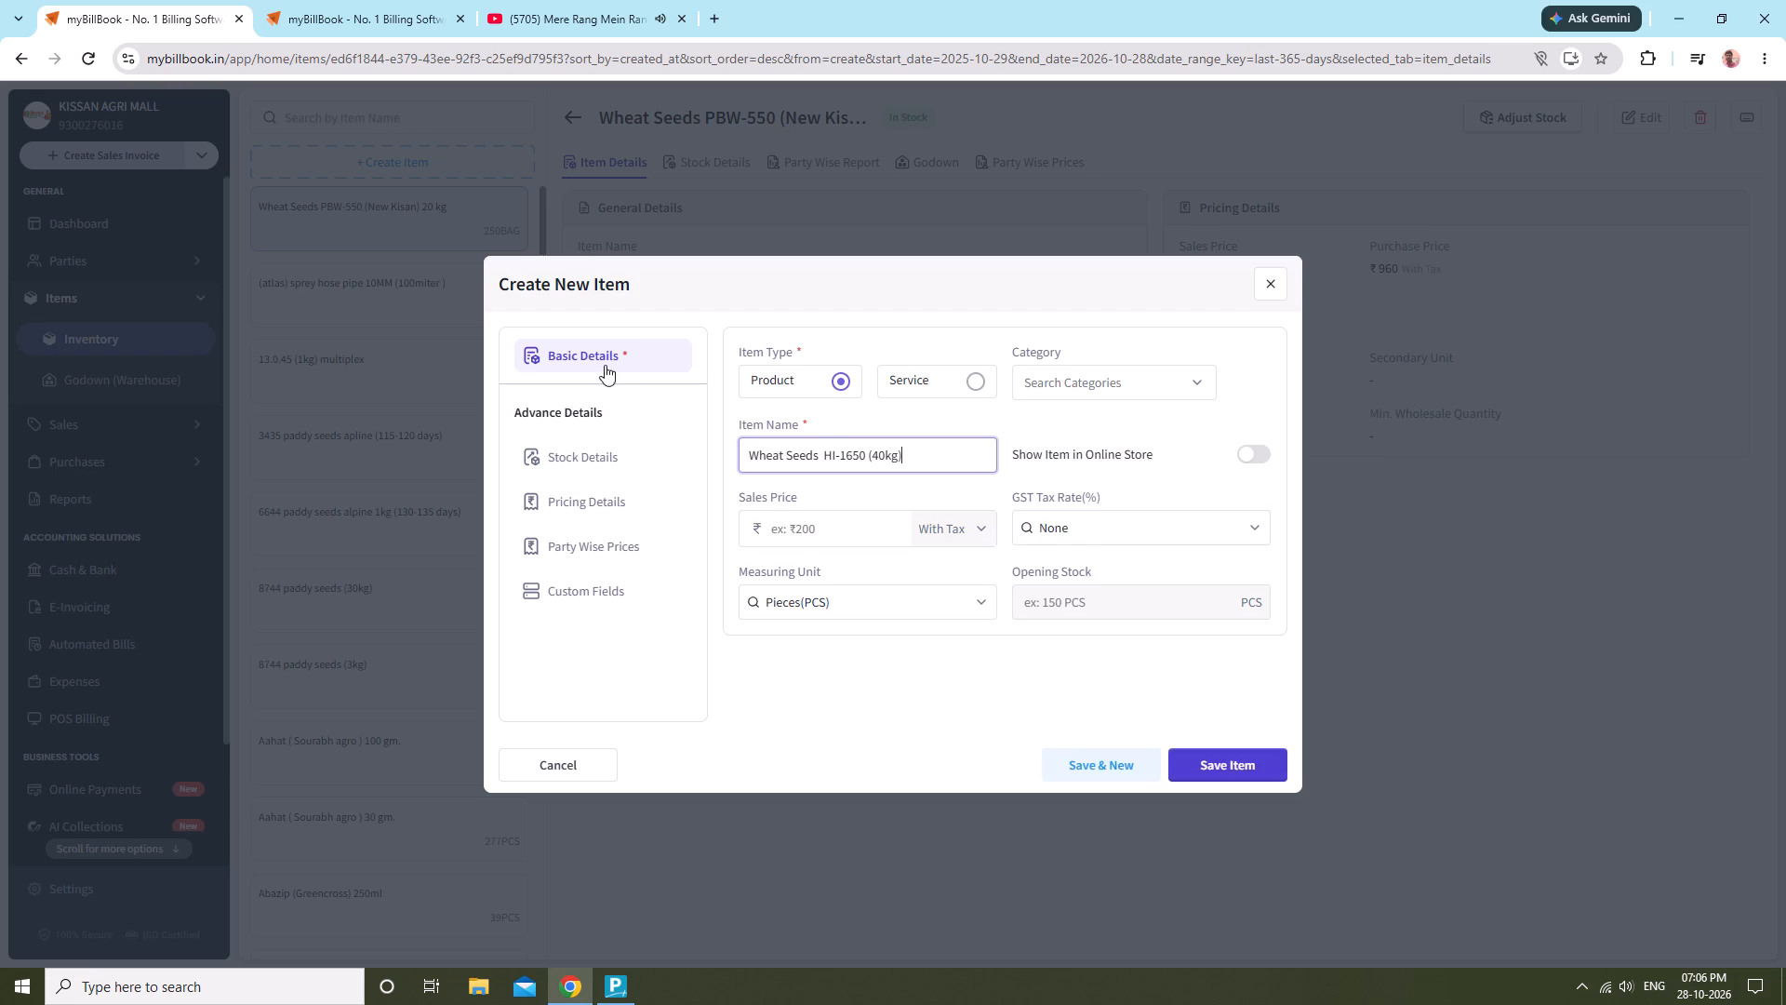
Edit the new item's name to read Wheat Seeds HI-1650 (New Kisan) 40 kg.
left_click(900, 456)
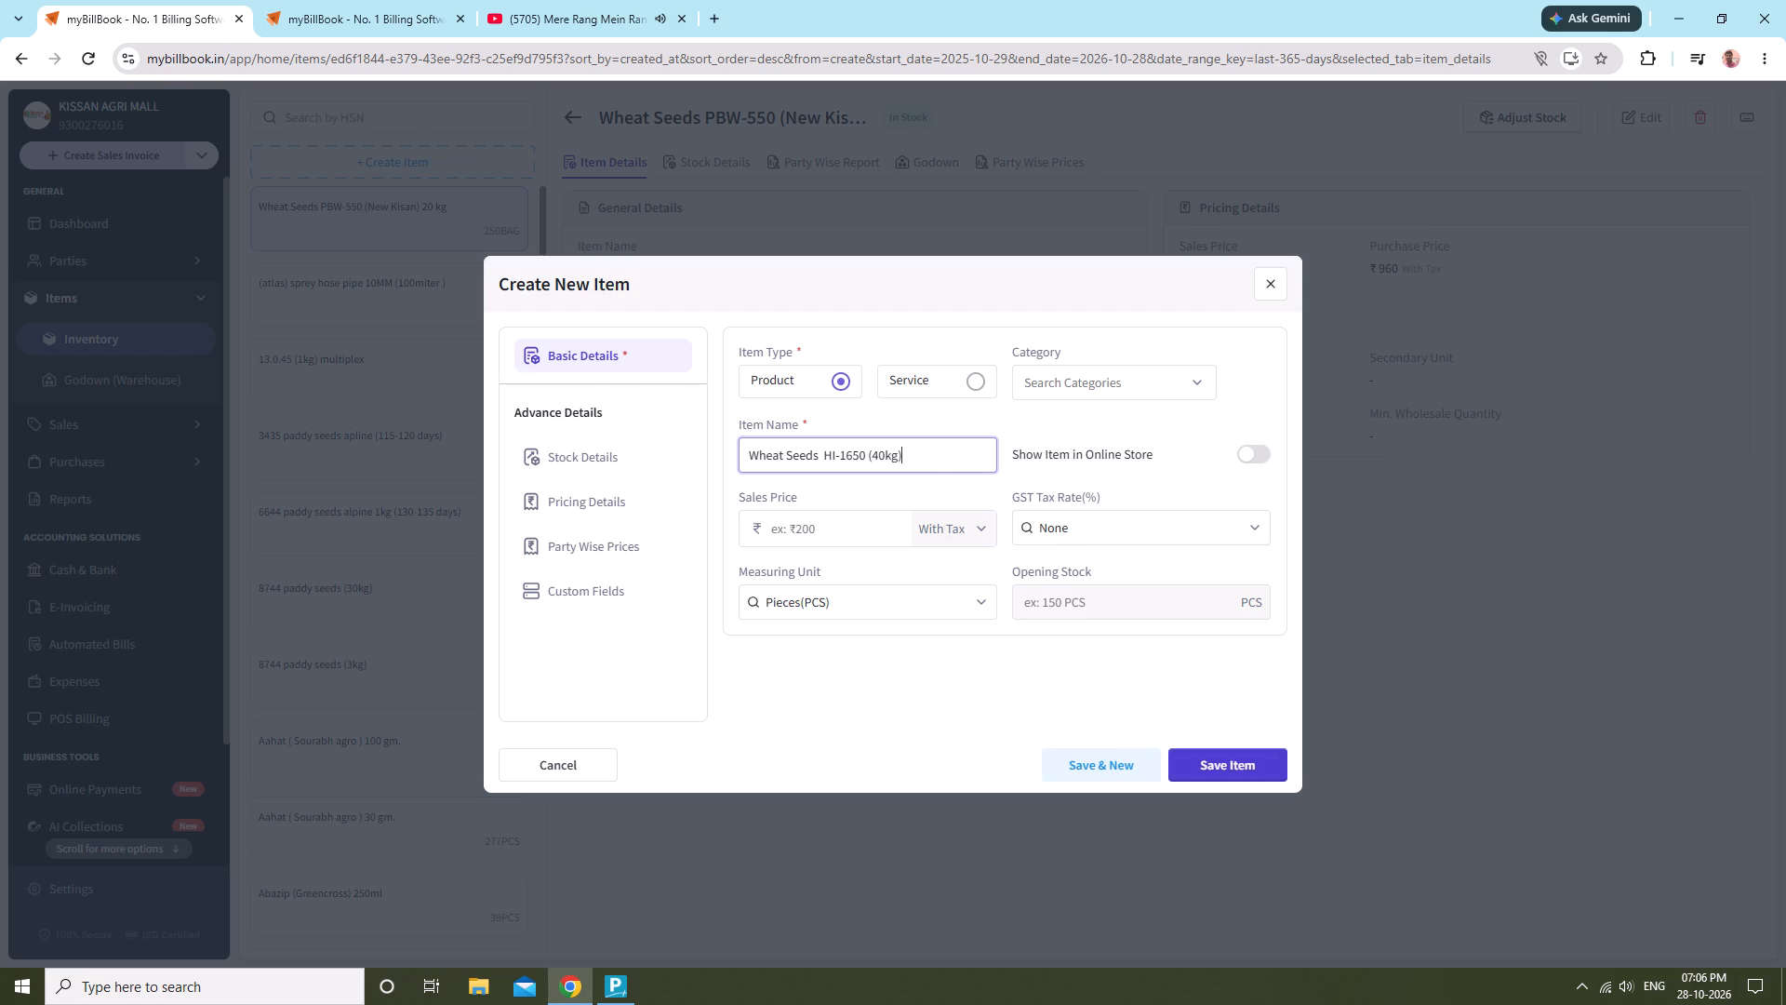
left_click(898, 454)
key("BackSpace")
key("BackSpace")
key("BackSpace")
key("BackSpace")
key("shift+n")
key("e")
key("w")
key("space")
type("k")
key("BackSpace")
type("Kisa")
key("n")
key("0")
key("BackSpace")
left_click(957, 455)
type("40")
key("BackSpace")
key("BackSpace")
key("space")
type("40 kg")
Set the item's category to weedicide and its sales price to ₹1800.
left_click(1166, 374)
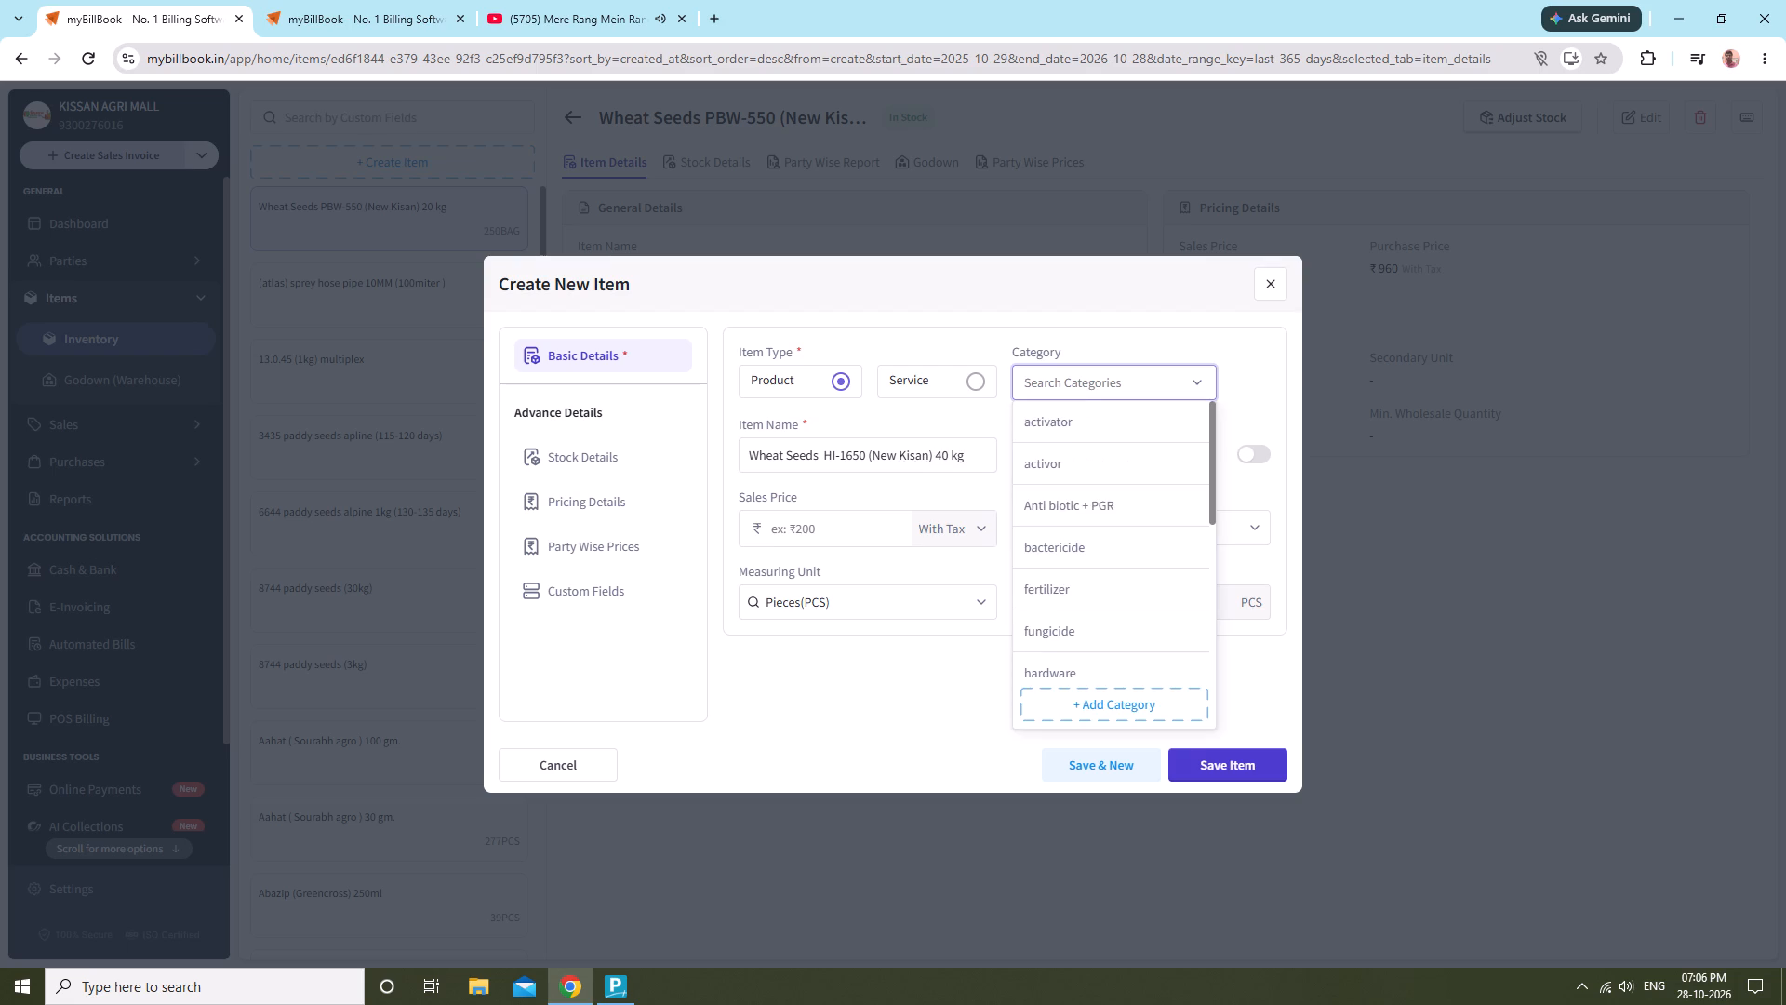
type("wee")
left_click(1110, 414)
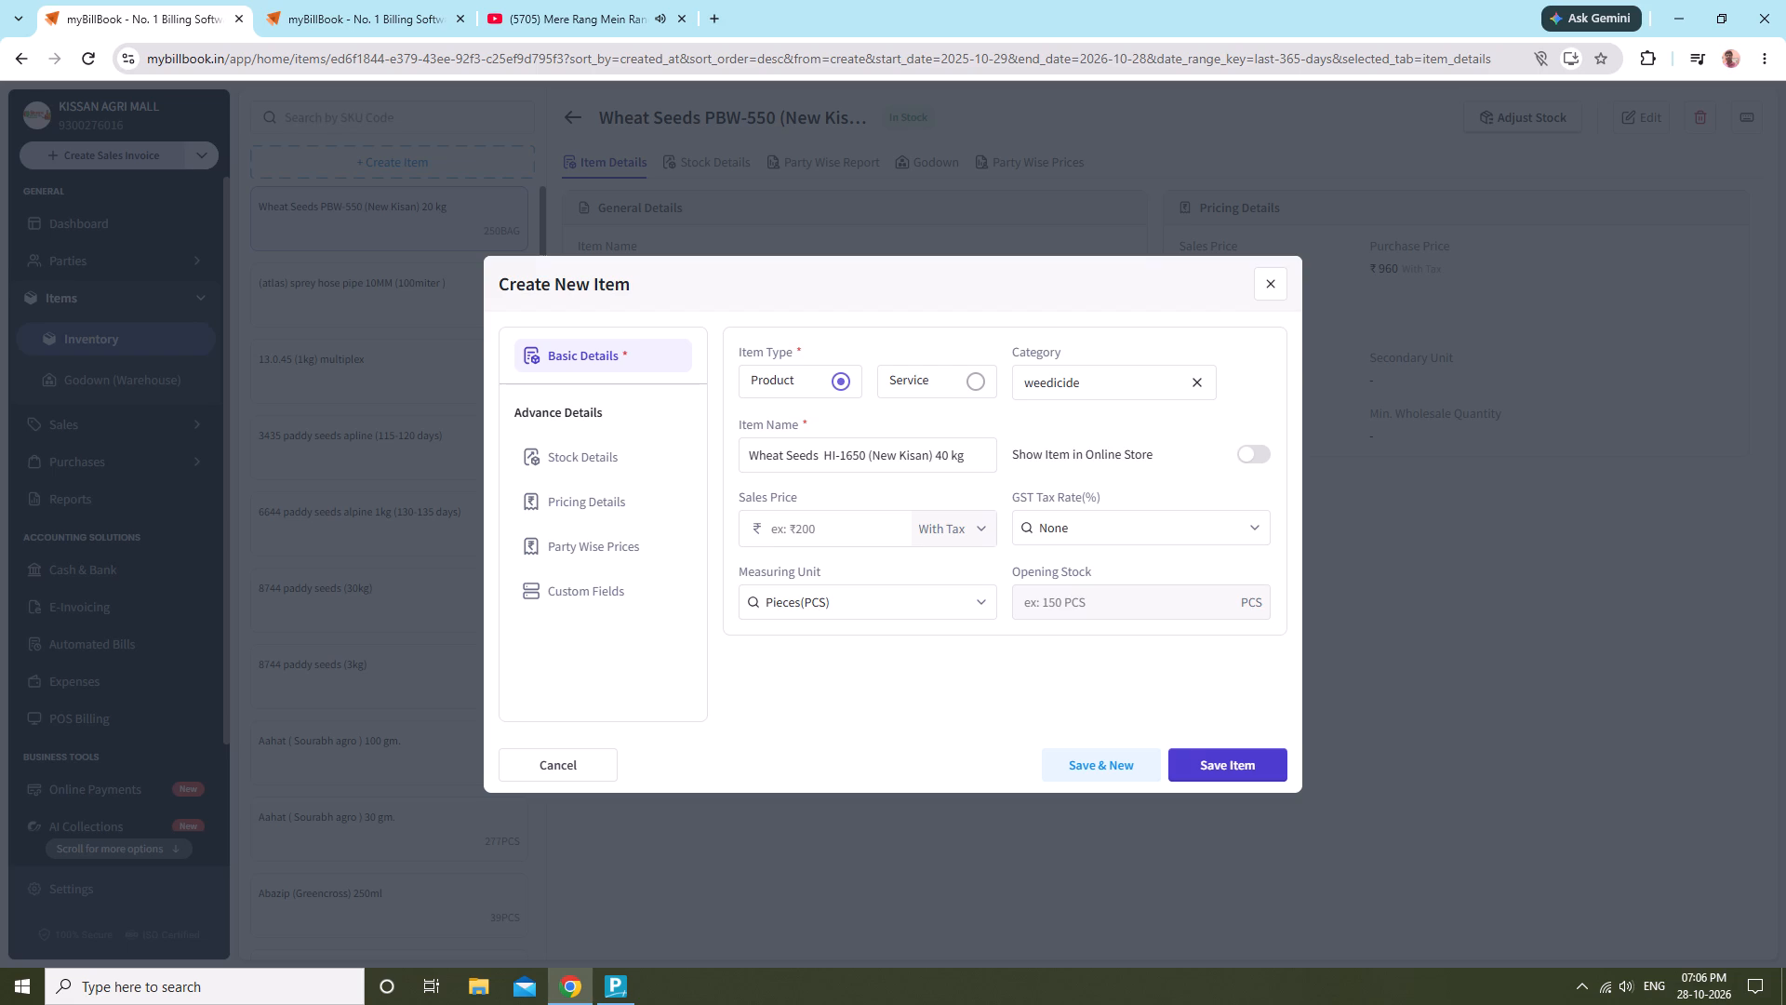
left_click(871, 536)
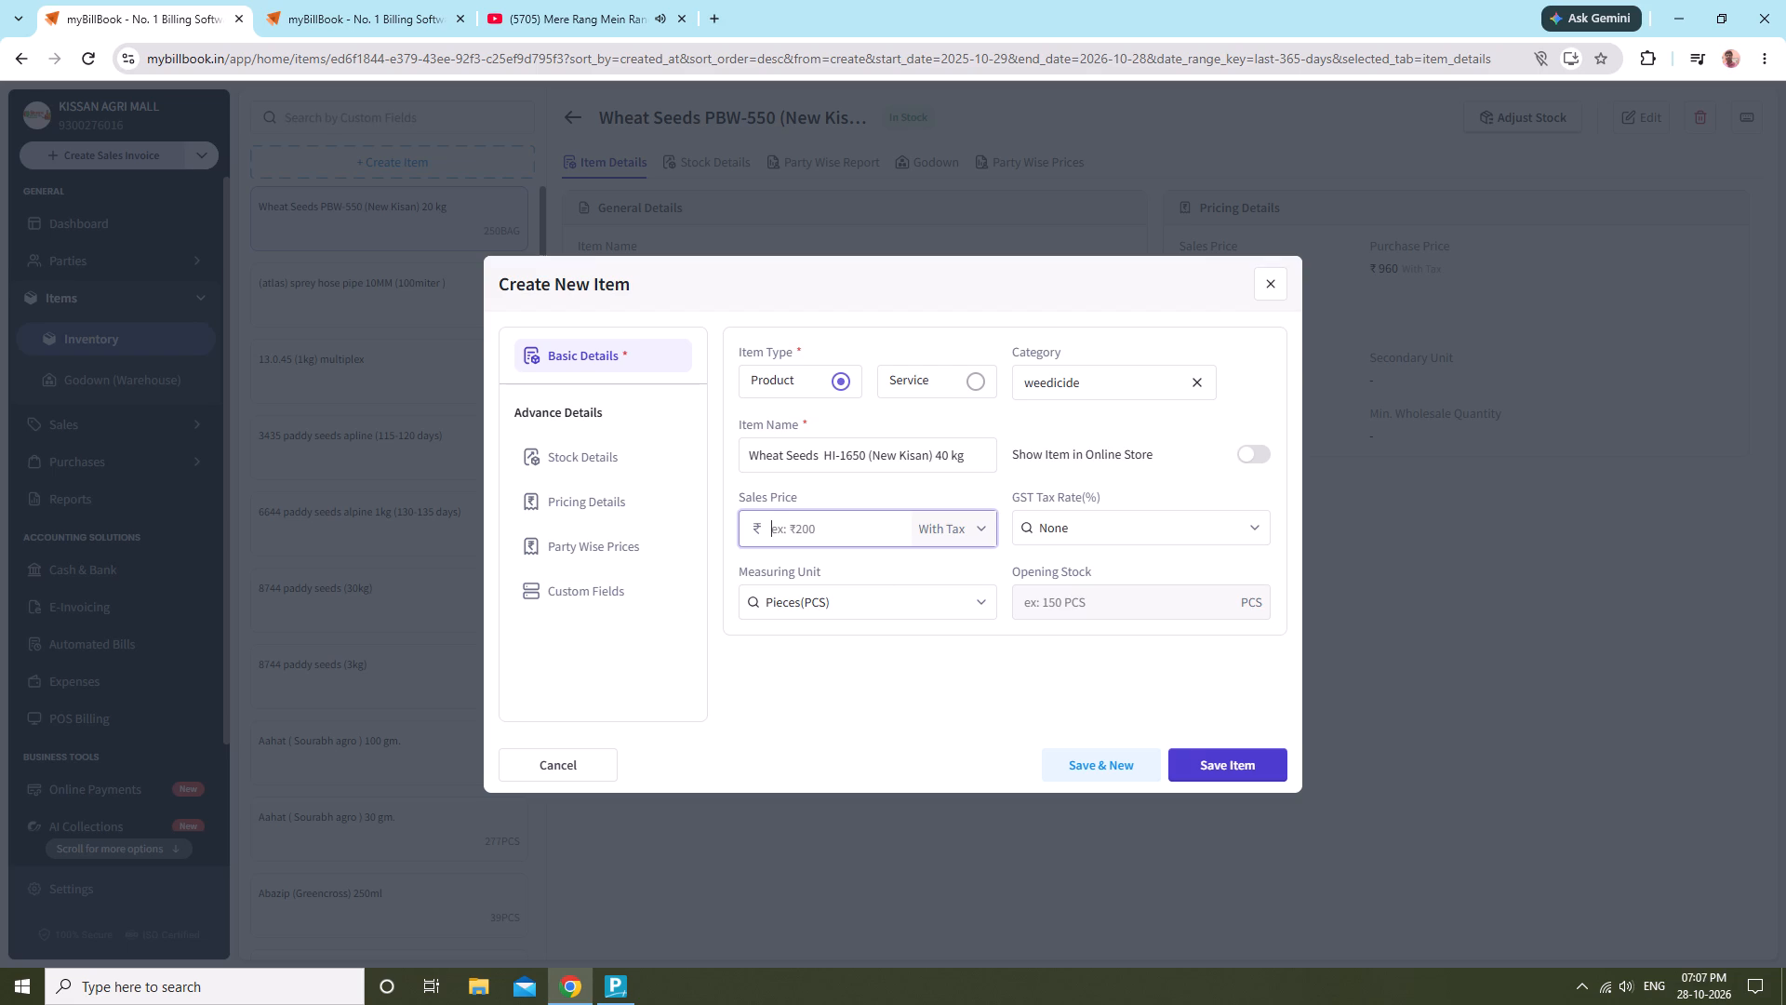
type("1800")
In the stock details, choose the KISSAN AGRI MALL godown and enter an opening stock of 50.
left_click(576, 440)
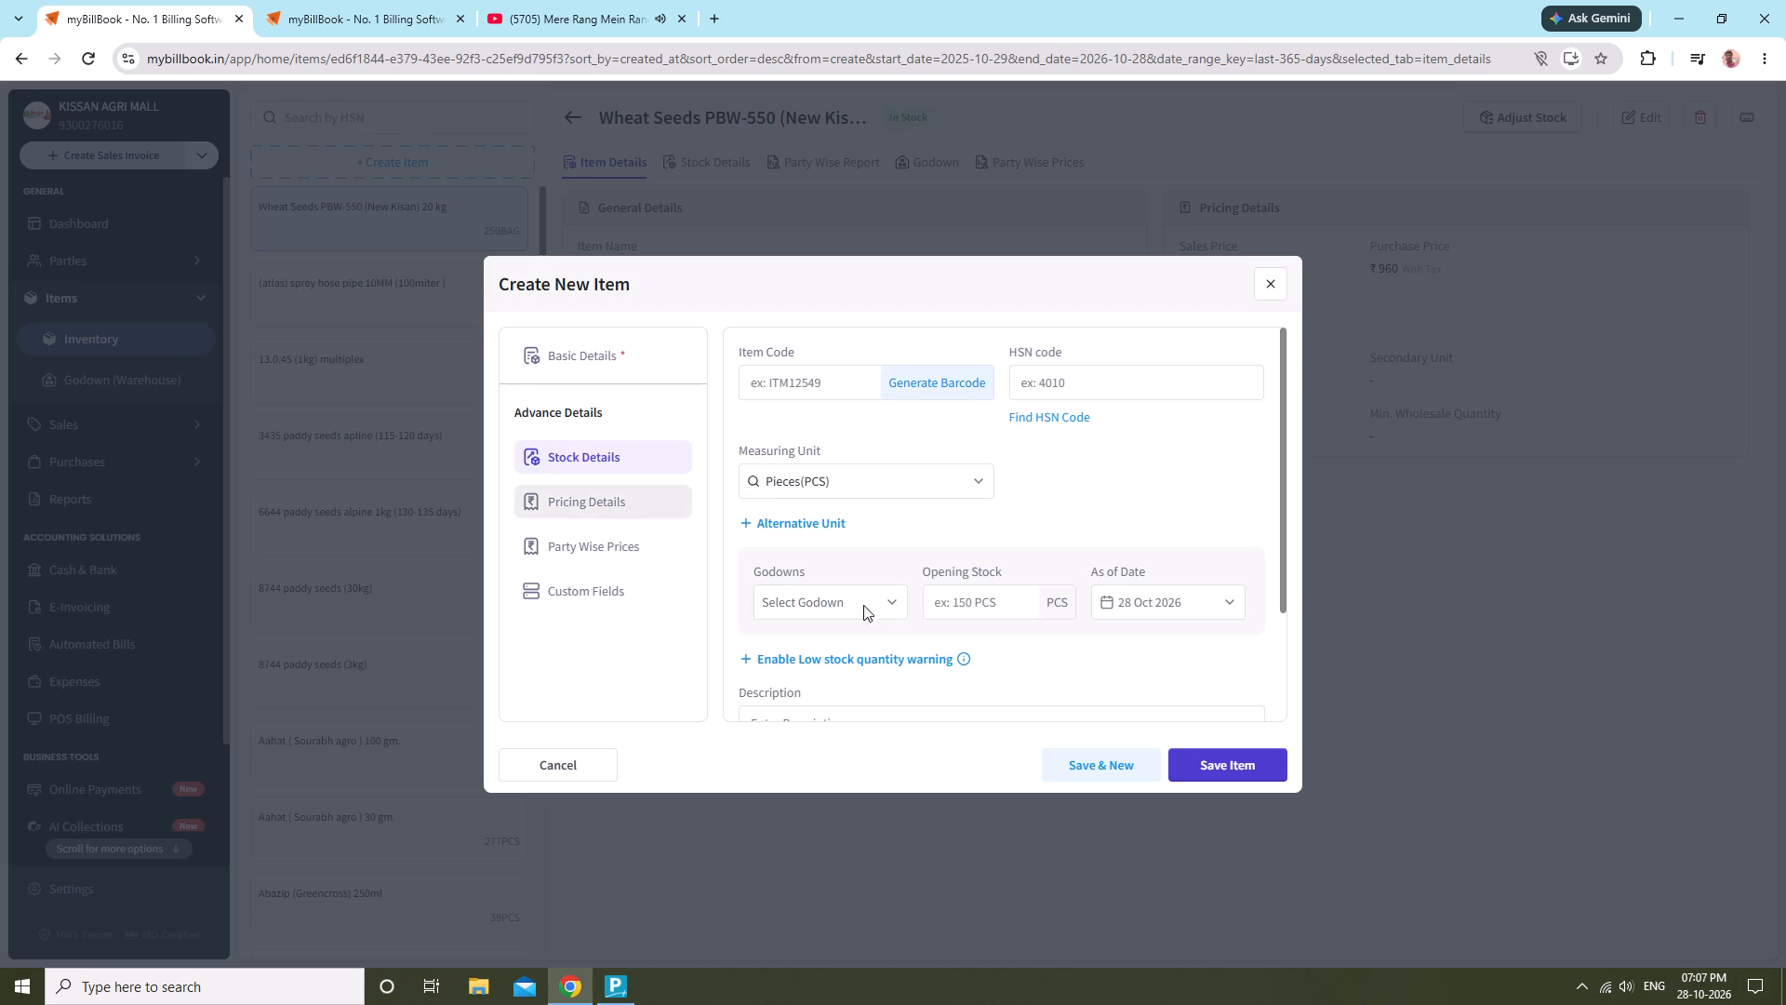
left_click(858, 602)
left_click(845, 647)
left_click(998, 610)
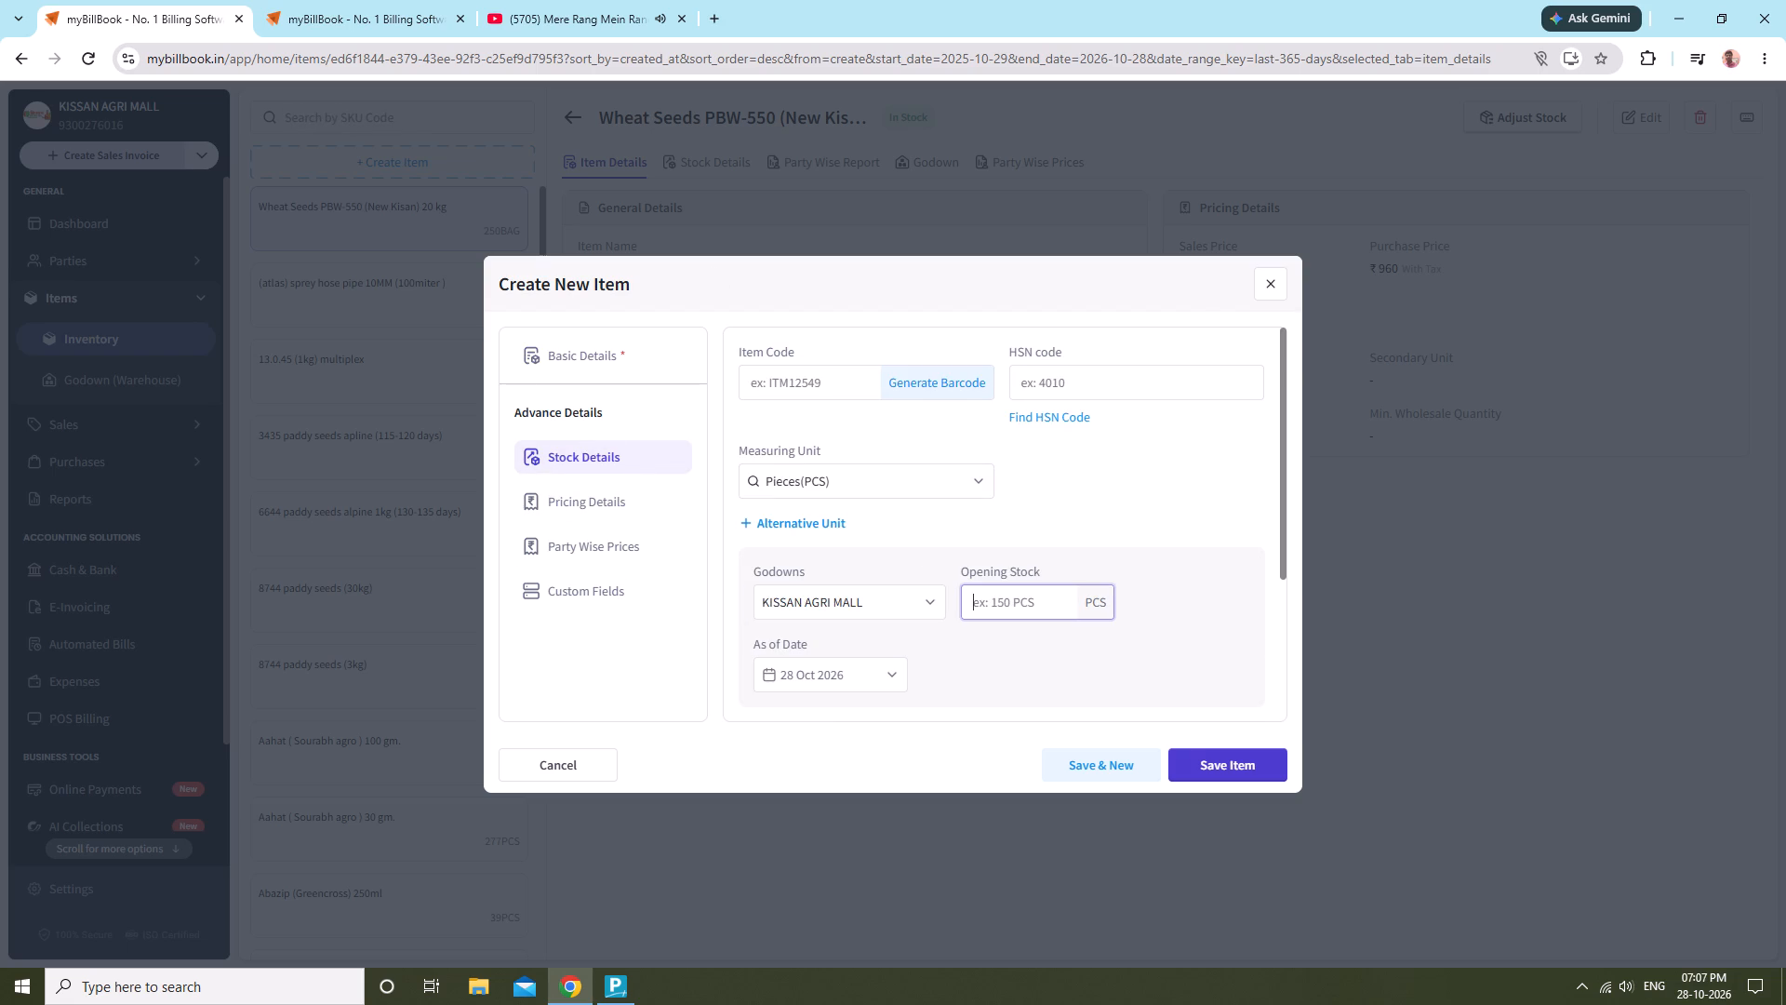
type("50")
In the pricing details, set the purchase price to ₹1800.
left_click(593, 503)
left_click(1140, 384)
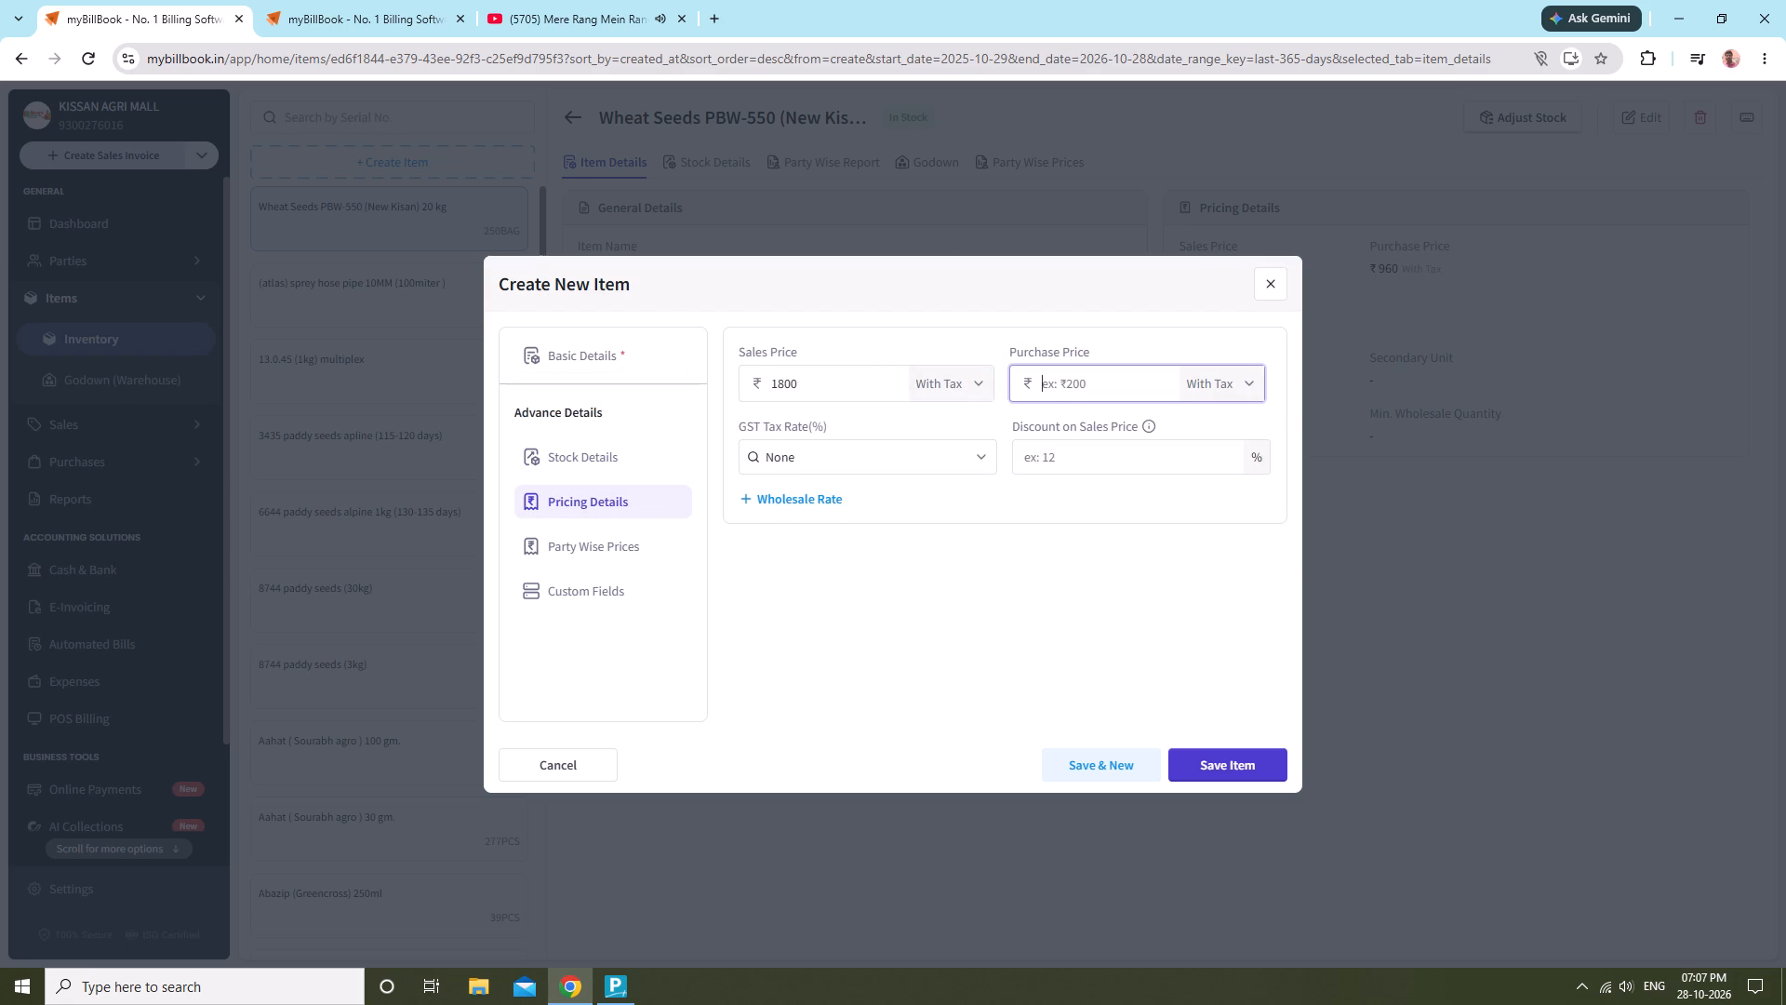
type("1800")
Recheck the basic details of the HI-1650 wheat seed item and save it.
left_click(590, 375)
left_click(617, 353)
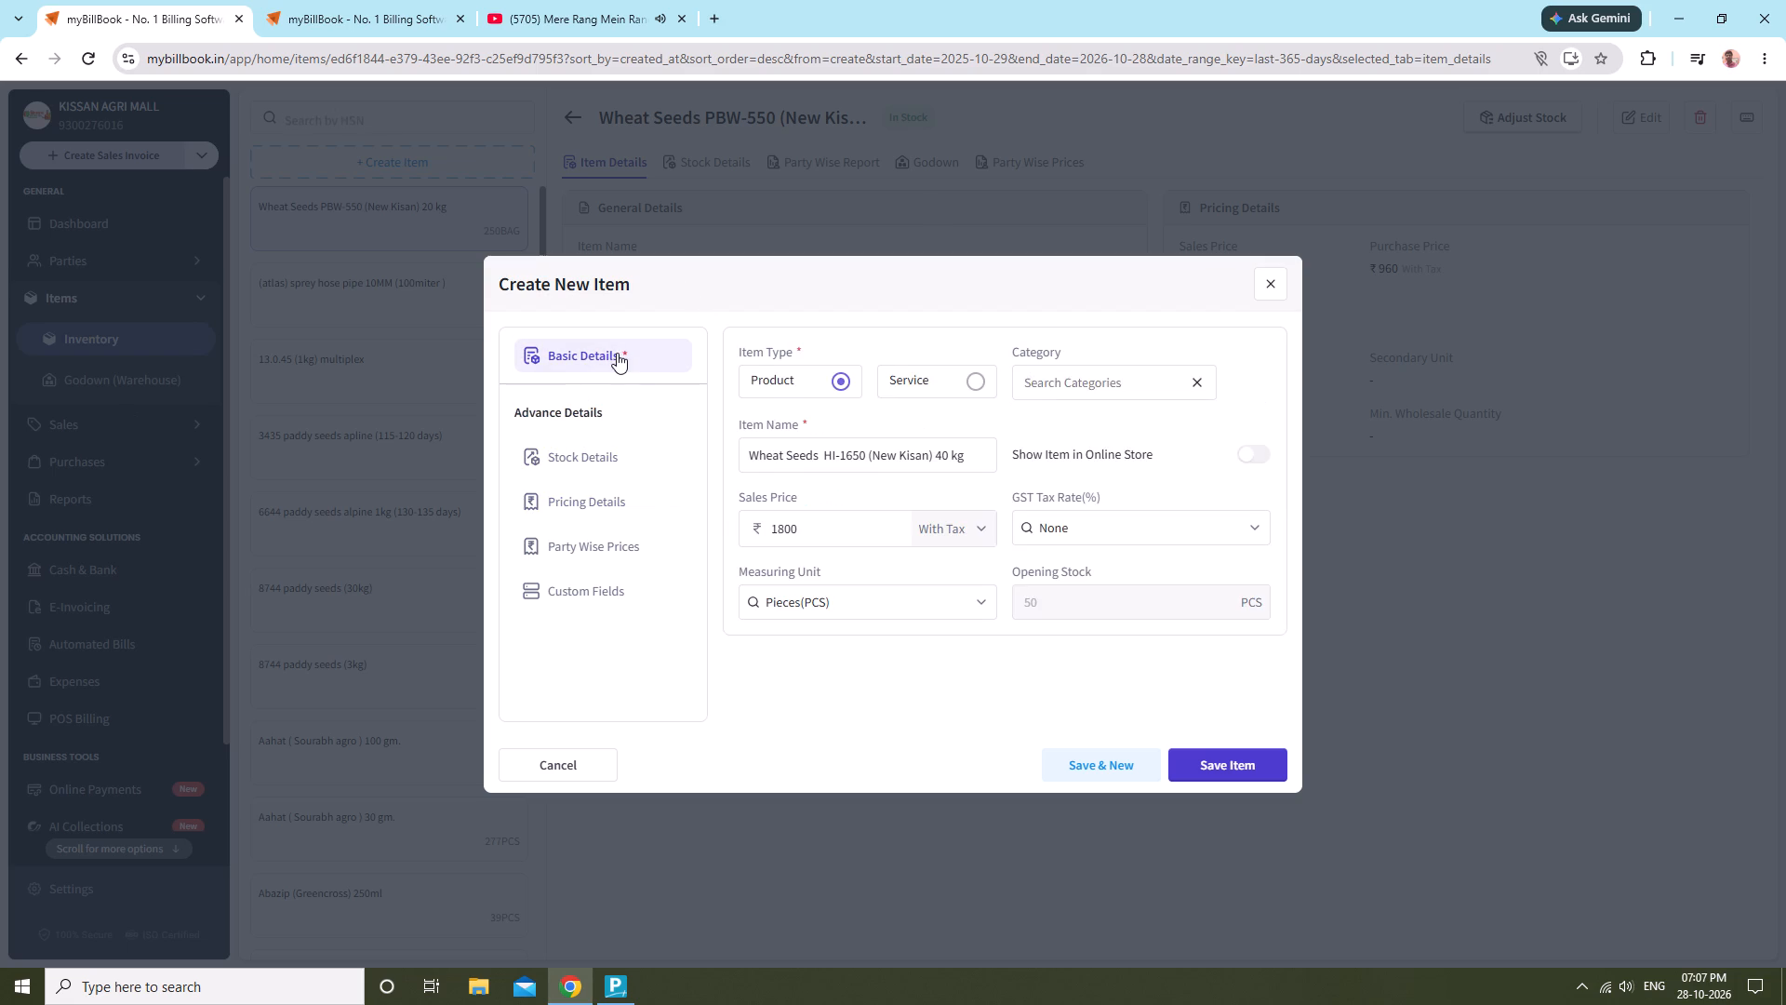
left_click(1213, 754)
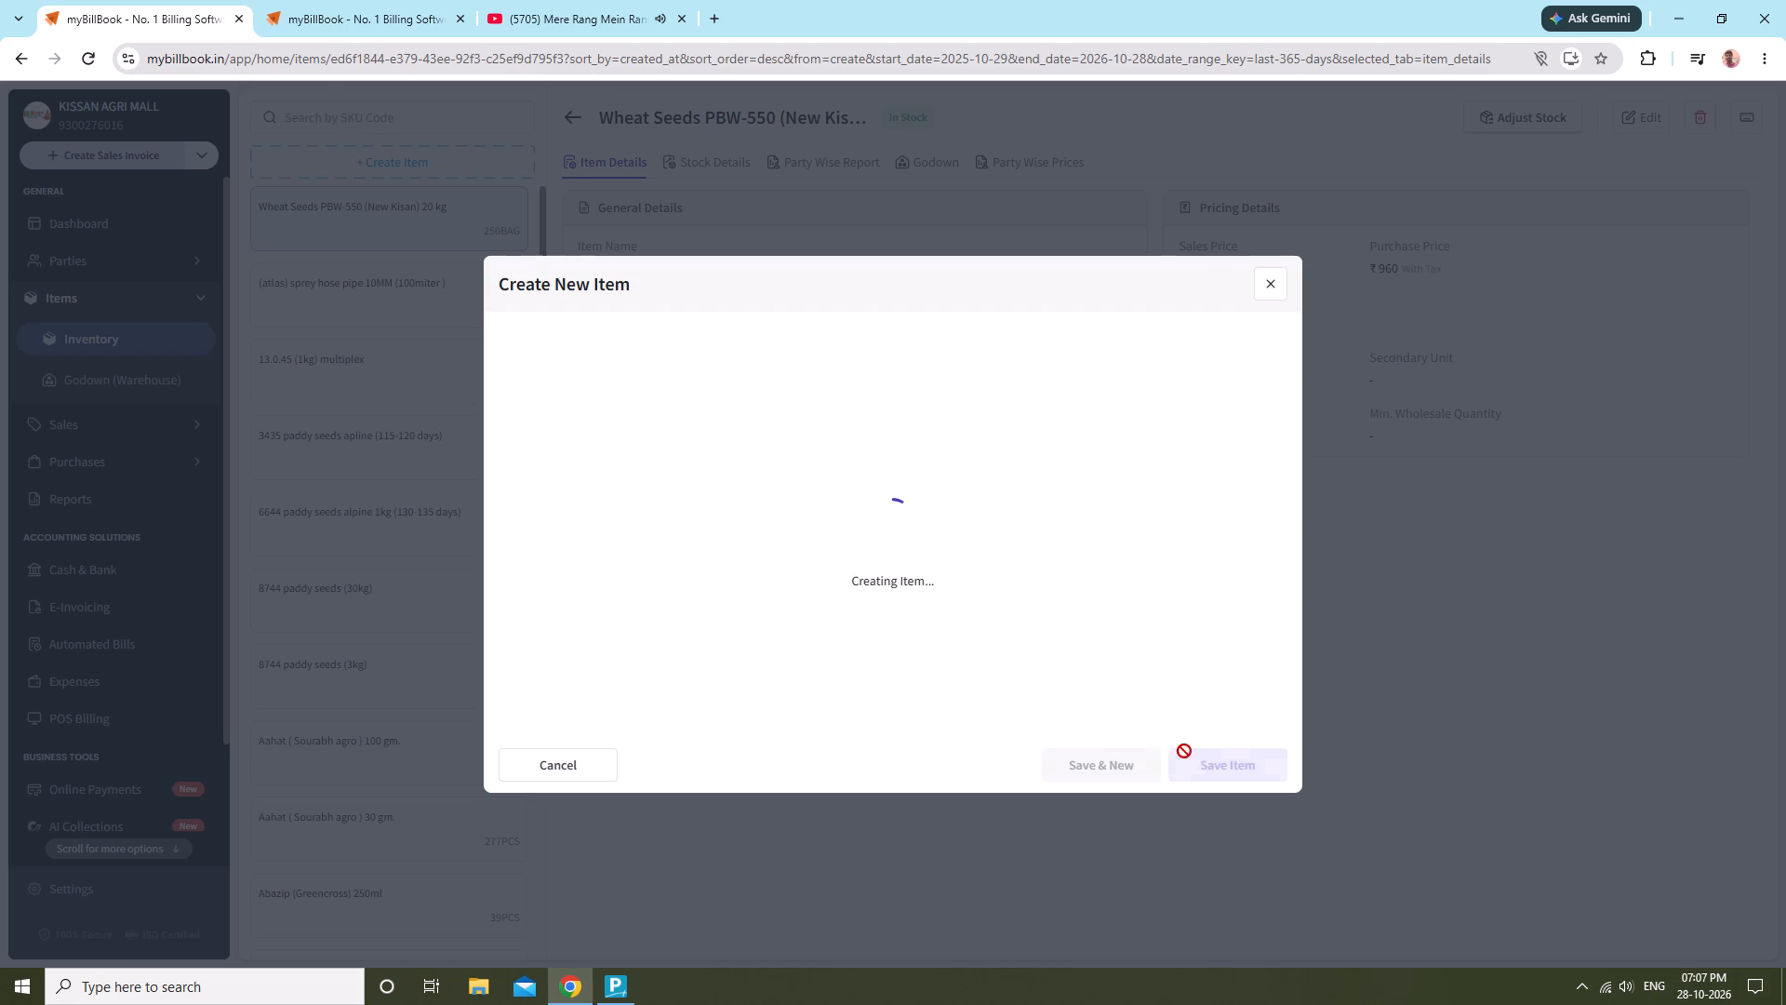
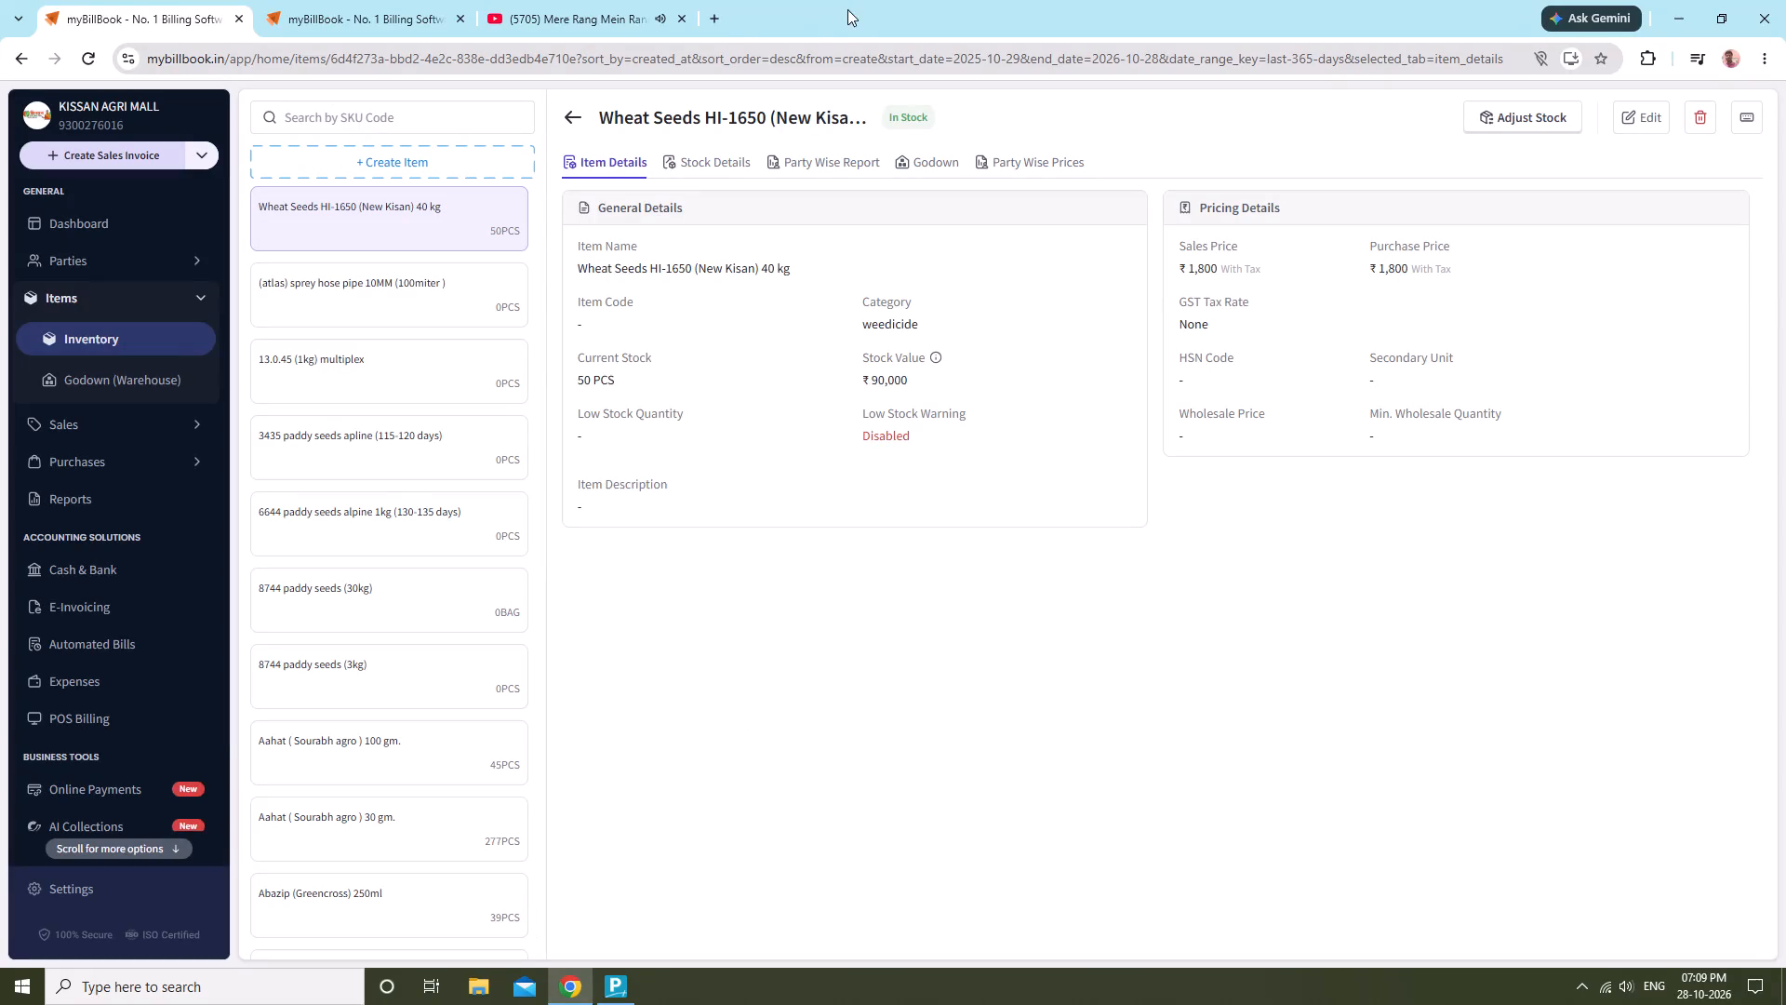
Search the item list for pbw and open the Wheat Seeds PBW-550 (New Kisan) 20 kg item to check its details.
left_click(684, 400)
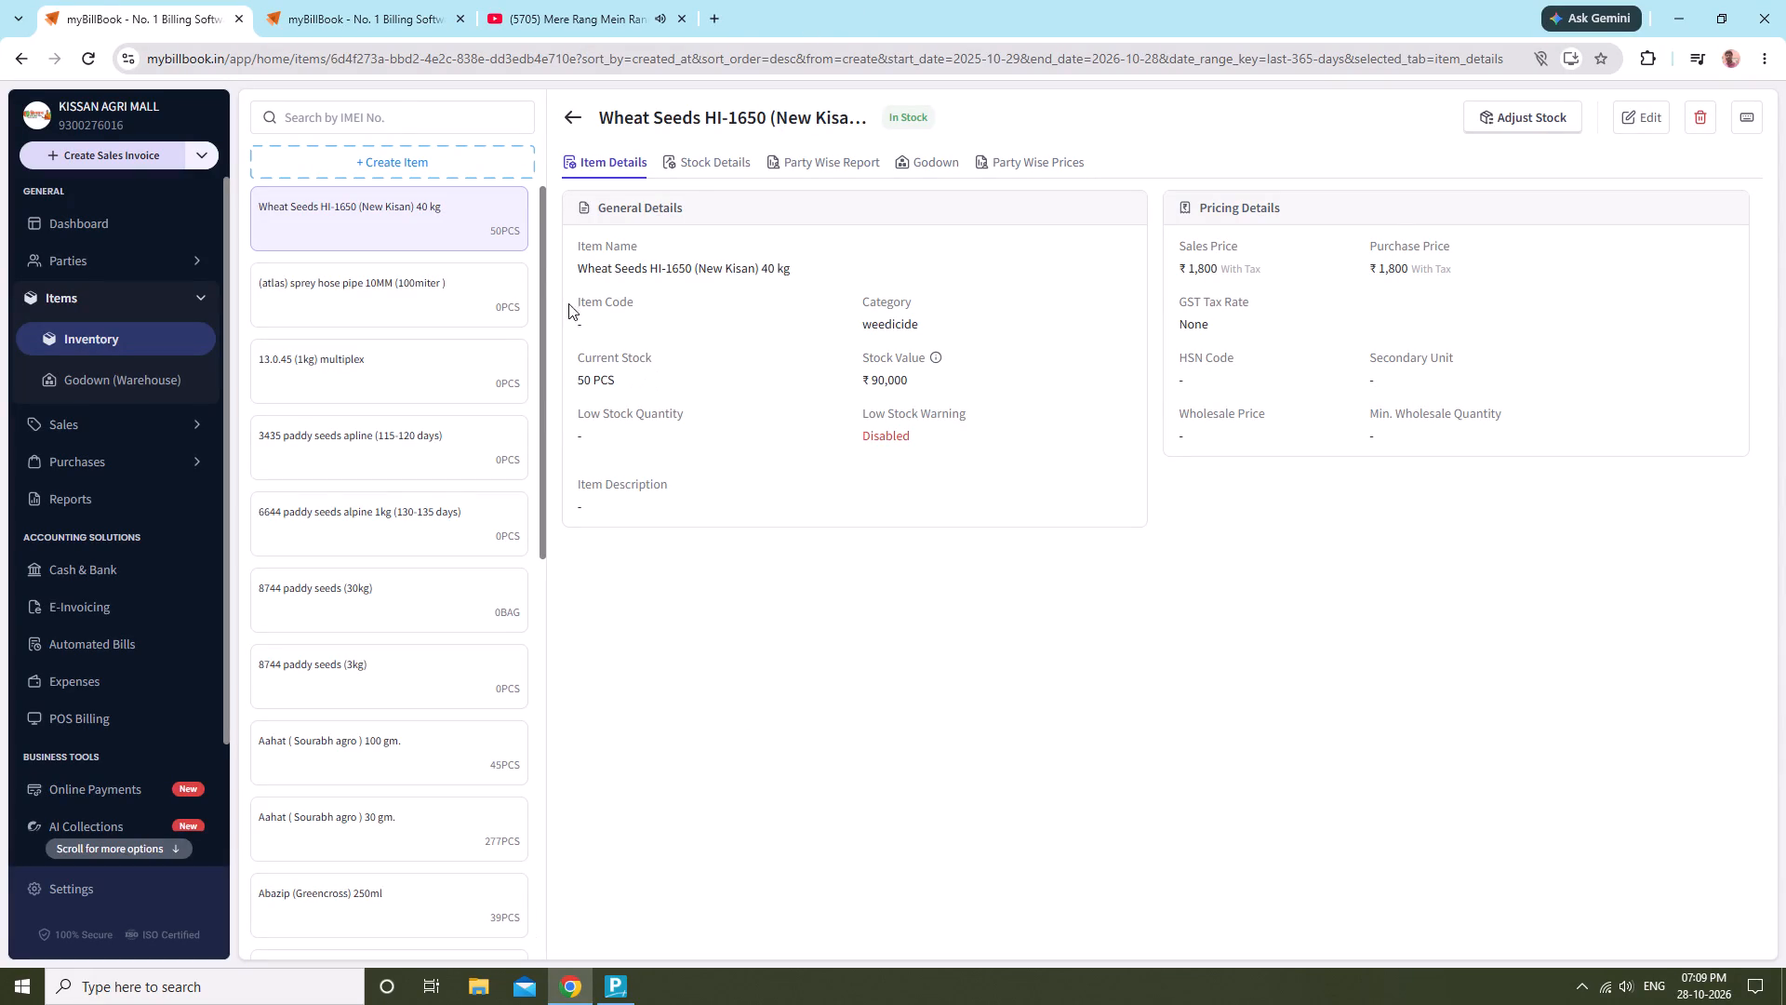
left_click_drag(569, 258, 847, 292)
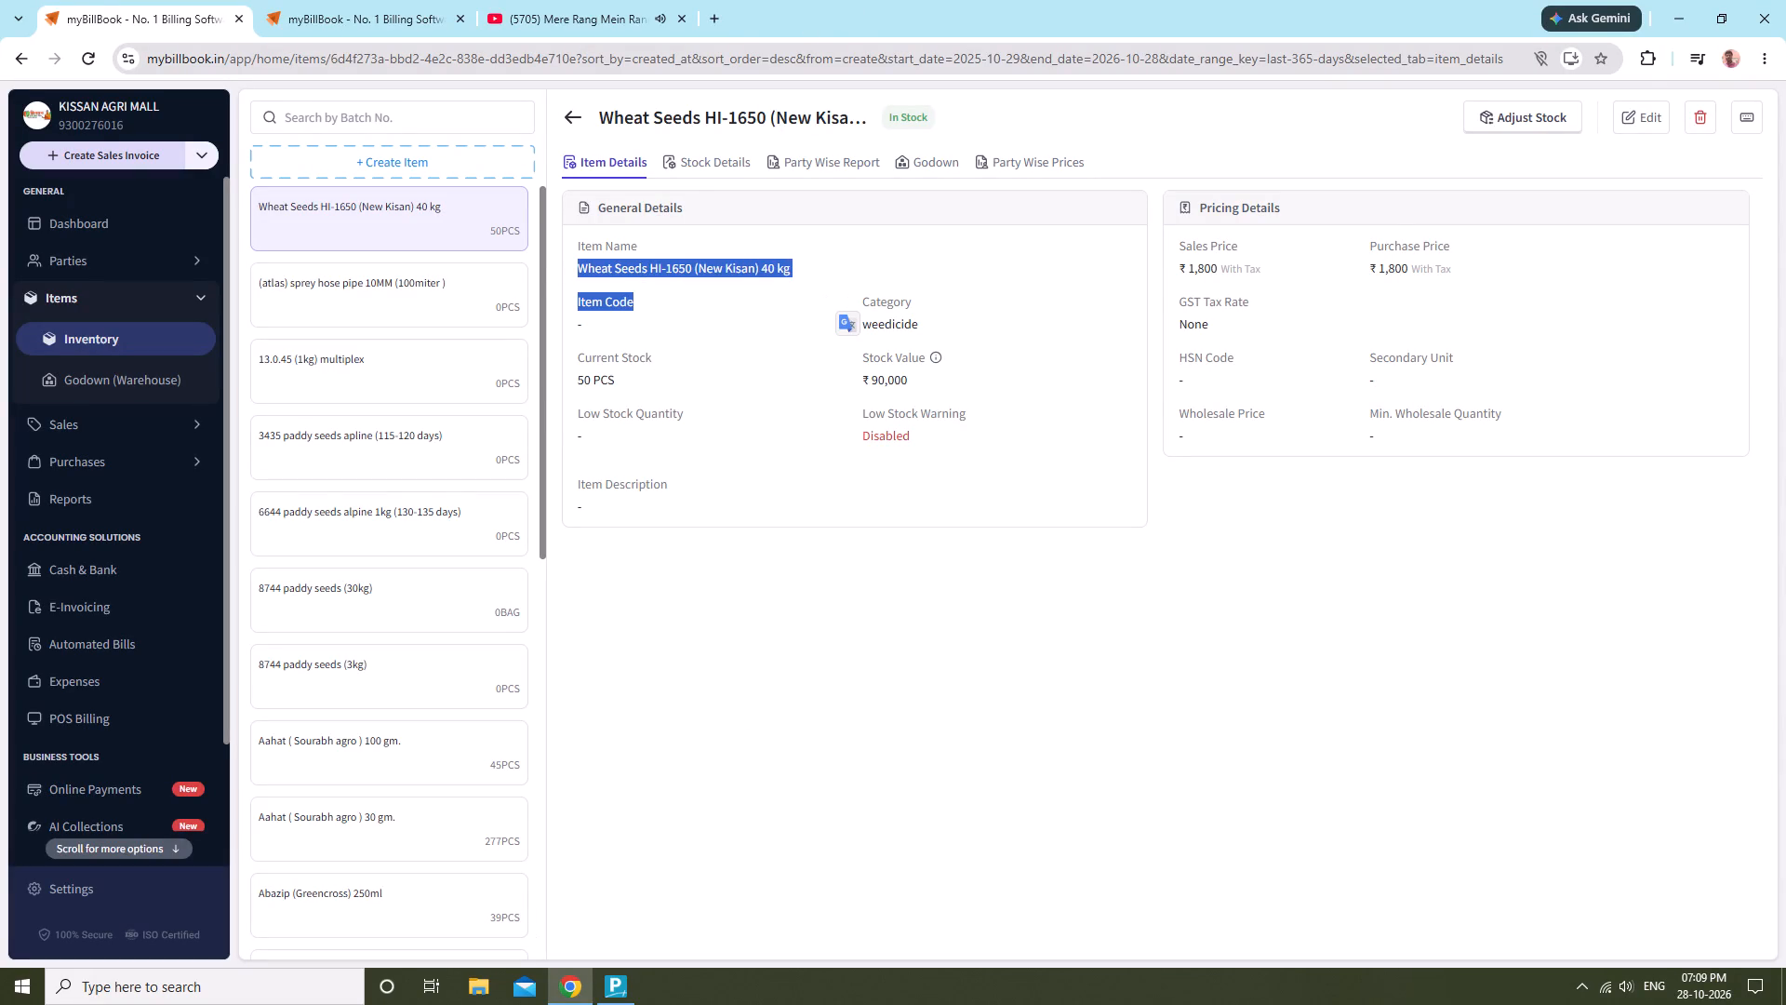
left_click(423, 258)
left_click(429, 315)
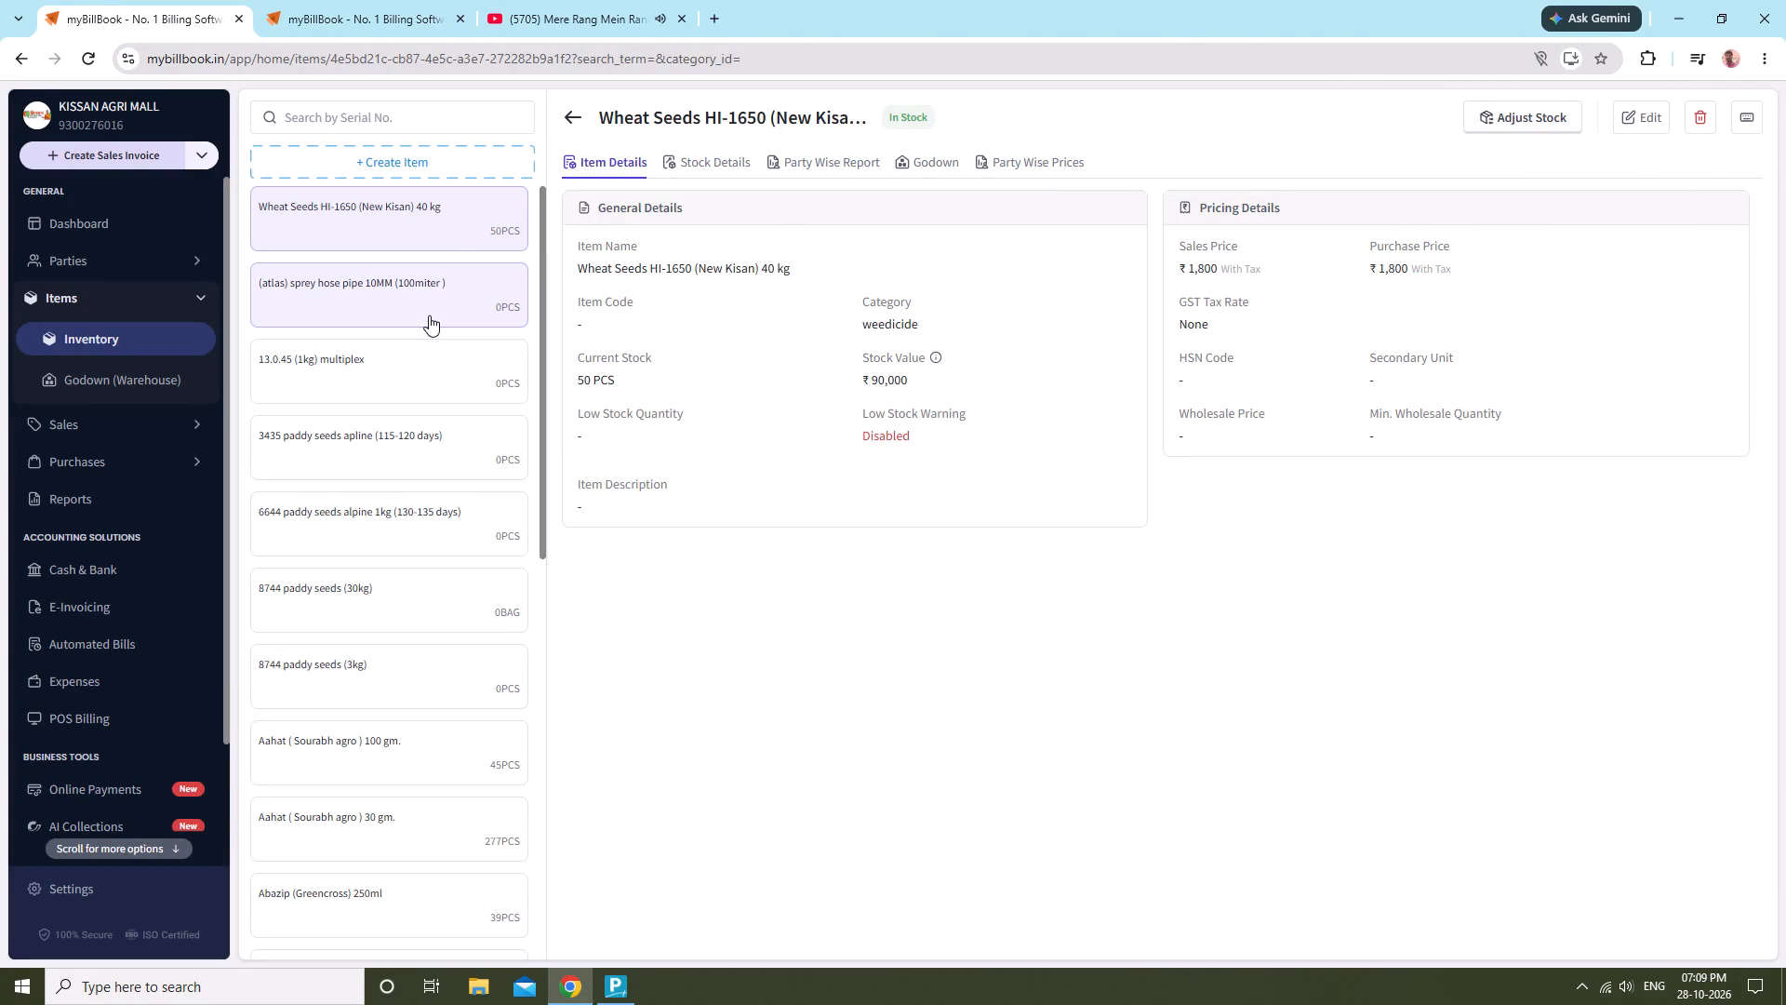
left_click(447, 217)
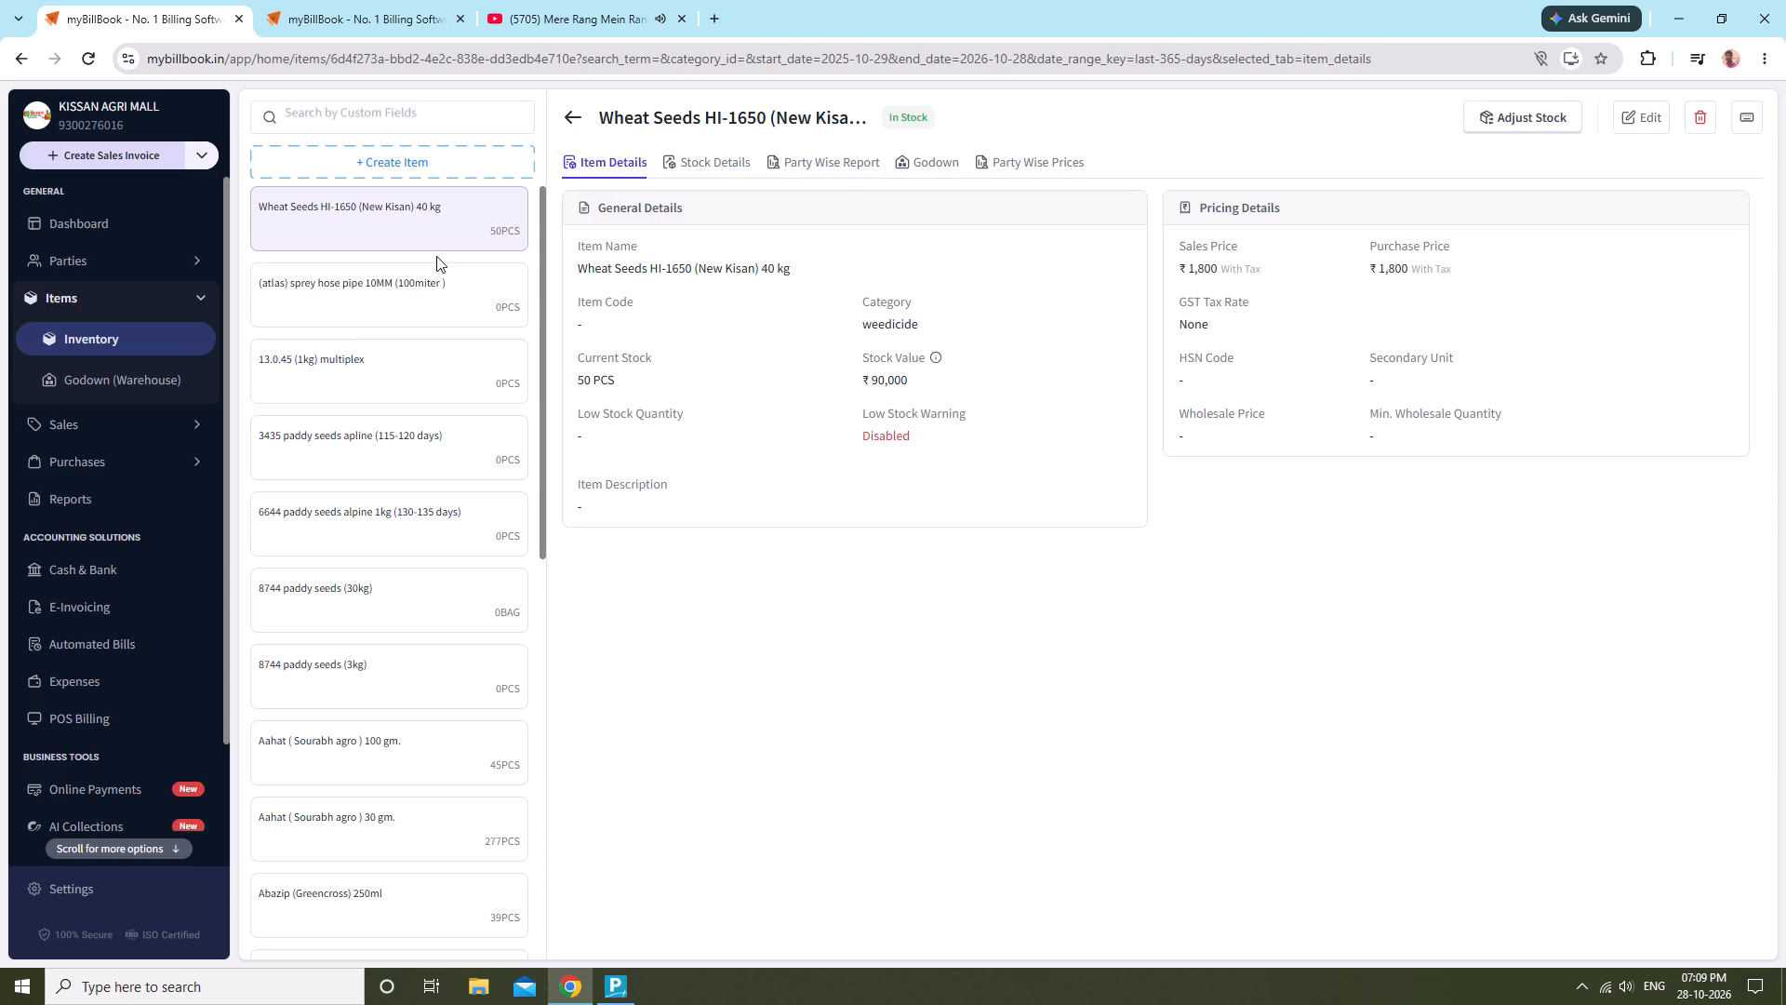
left_click(384, 125)
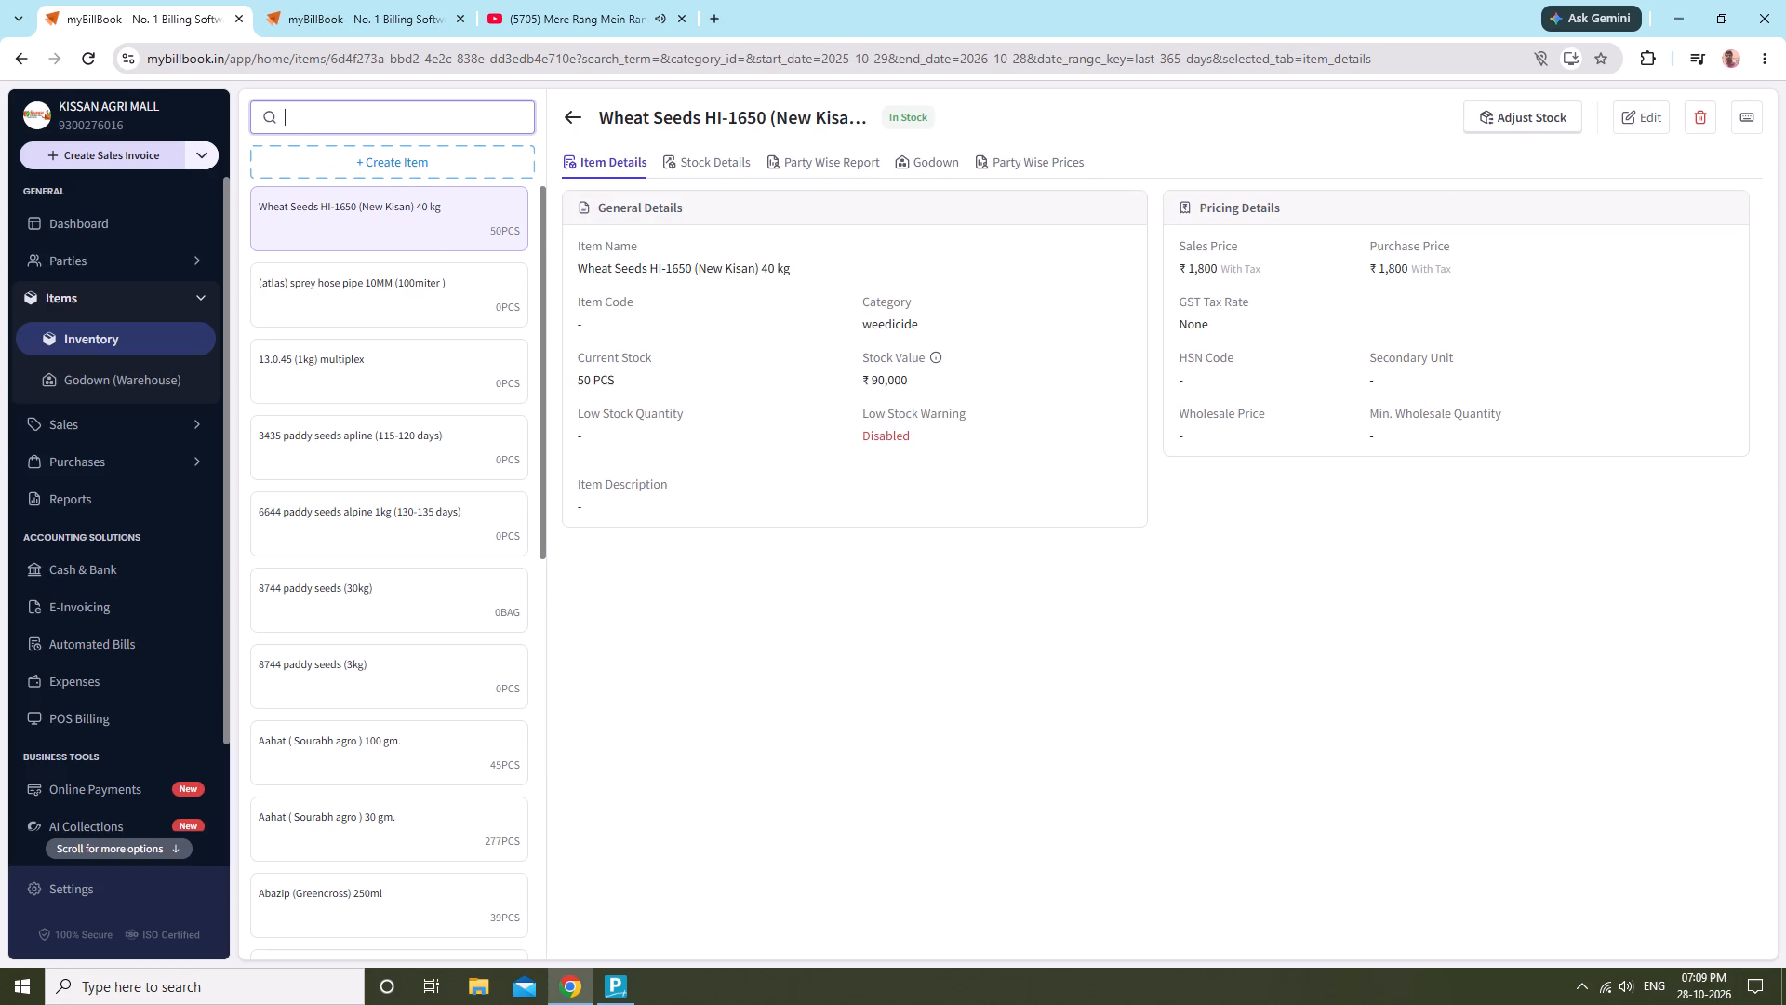
type("pb")
key("w")
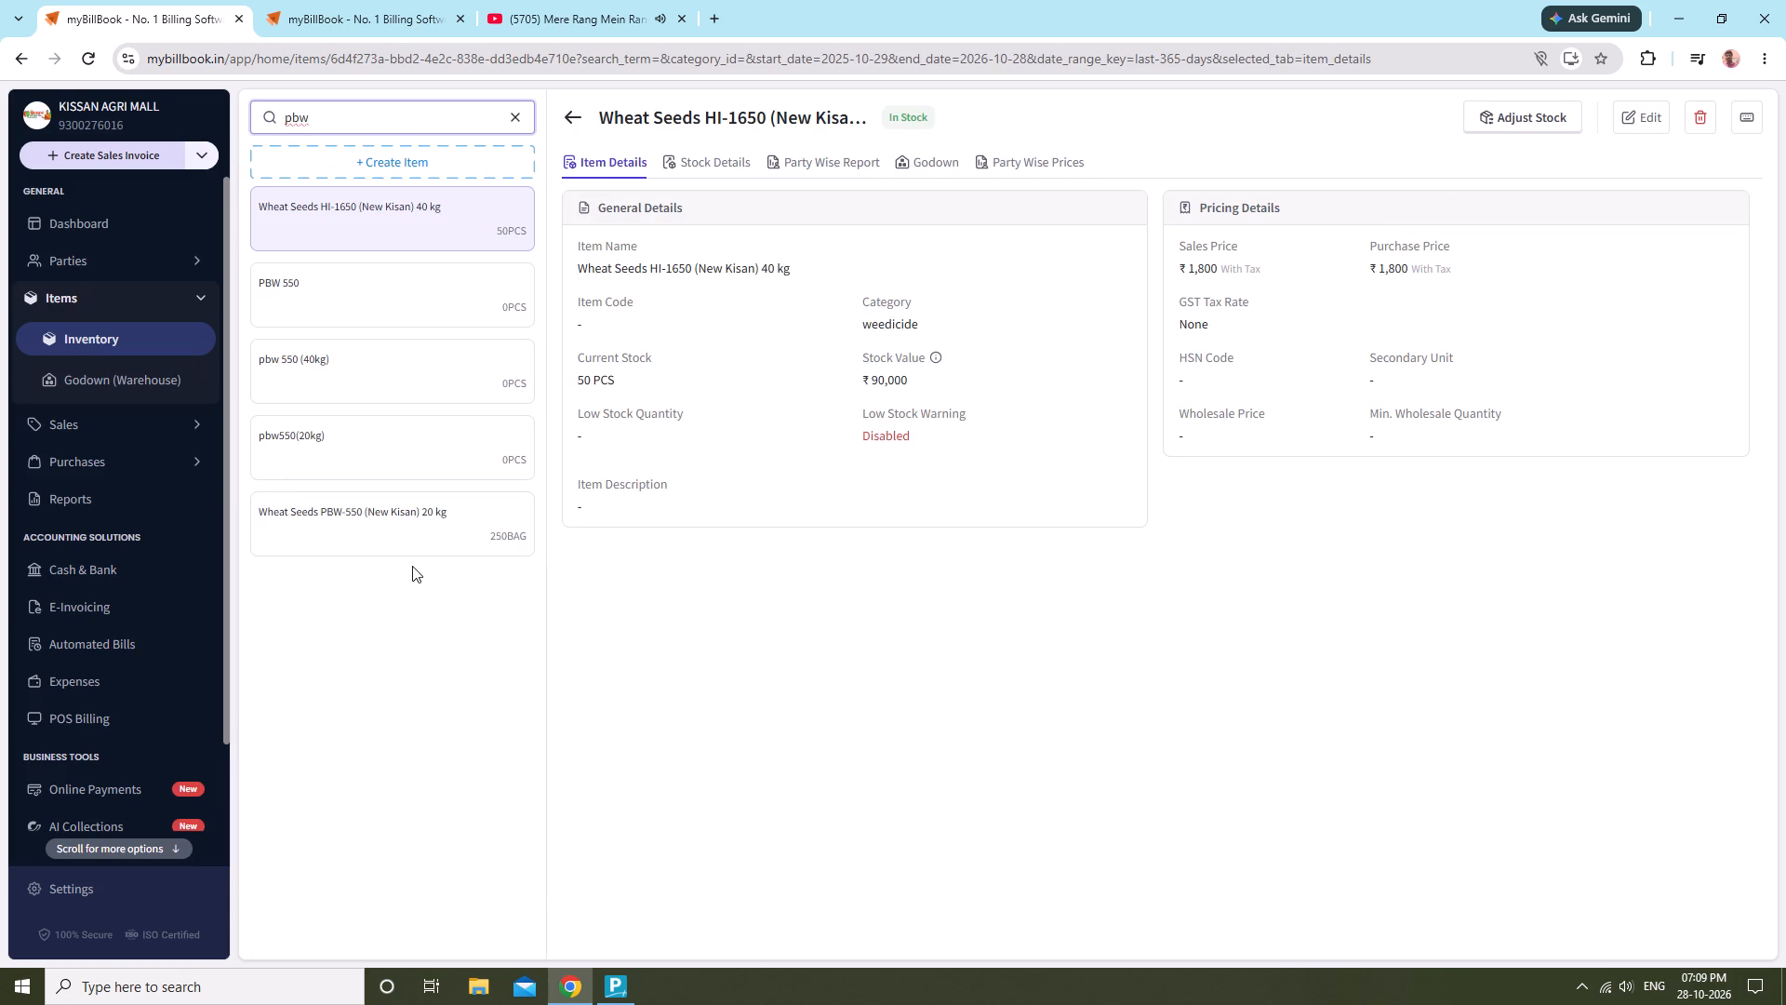
left_click(416, 526)
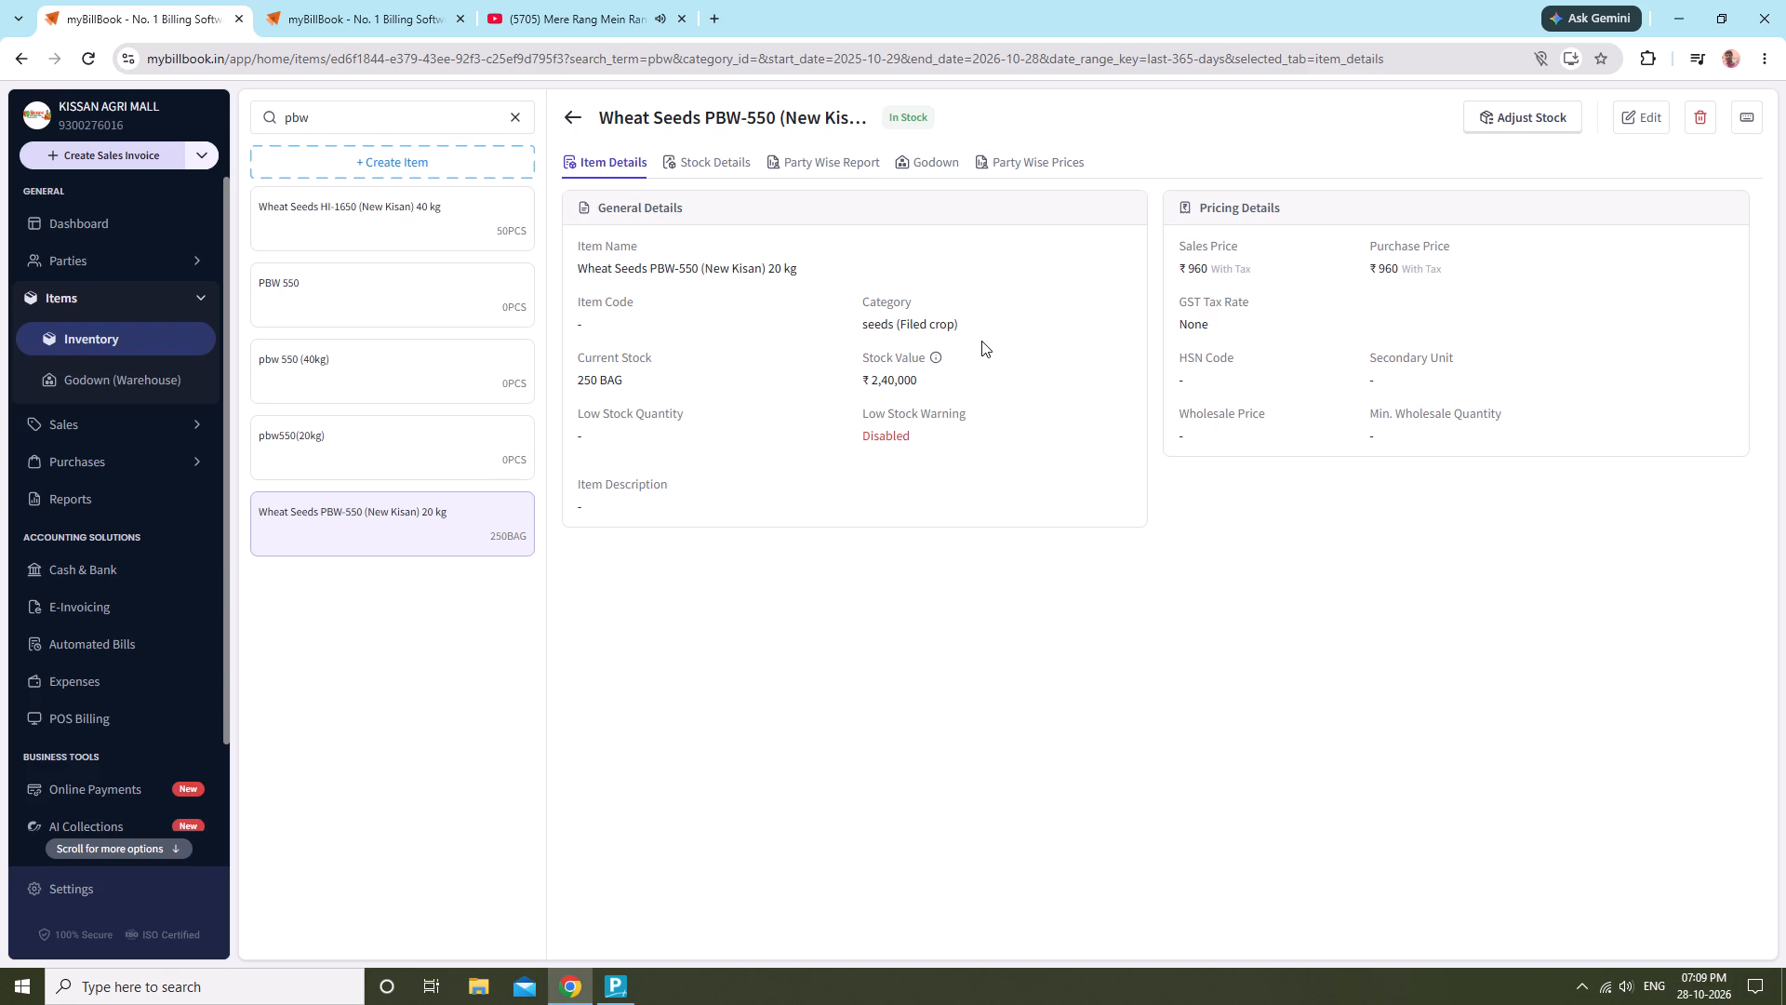
Copy the name of the Wheat Seeds HI-1650 (New Kisan) 40 kg item and delete that item from the inventory.
left_click(255, 211)
left_click_drag(258, 206, 491, 211)
key("ctrl+c")
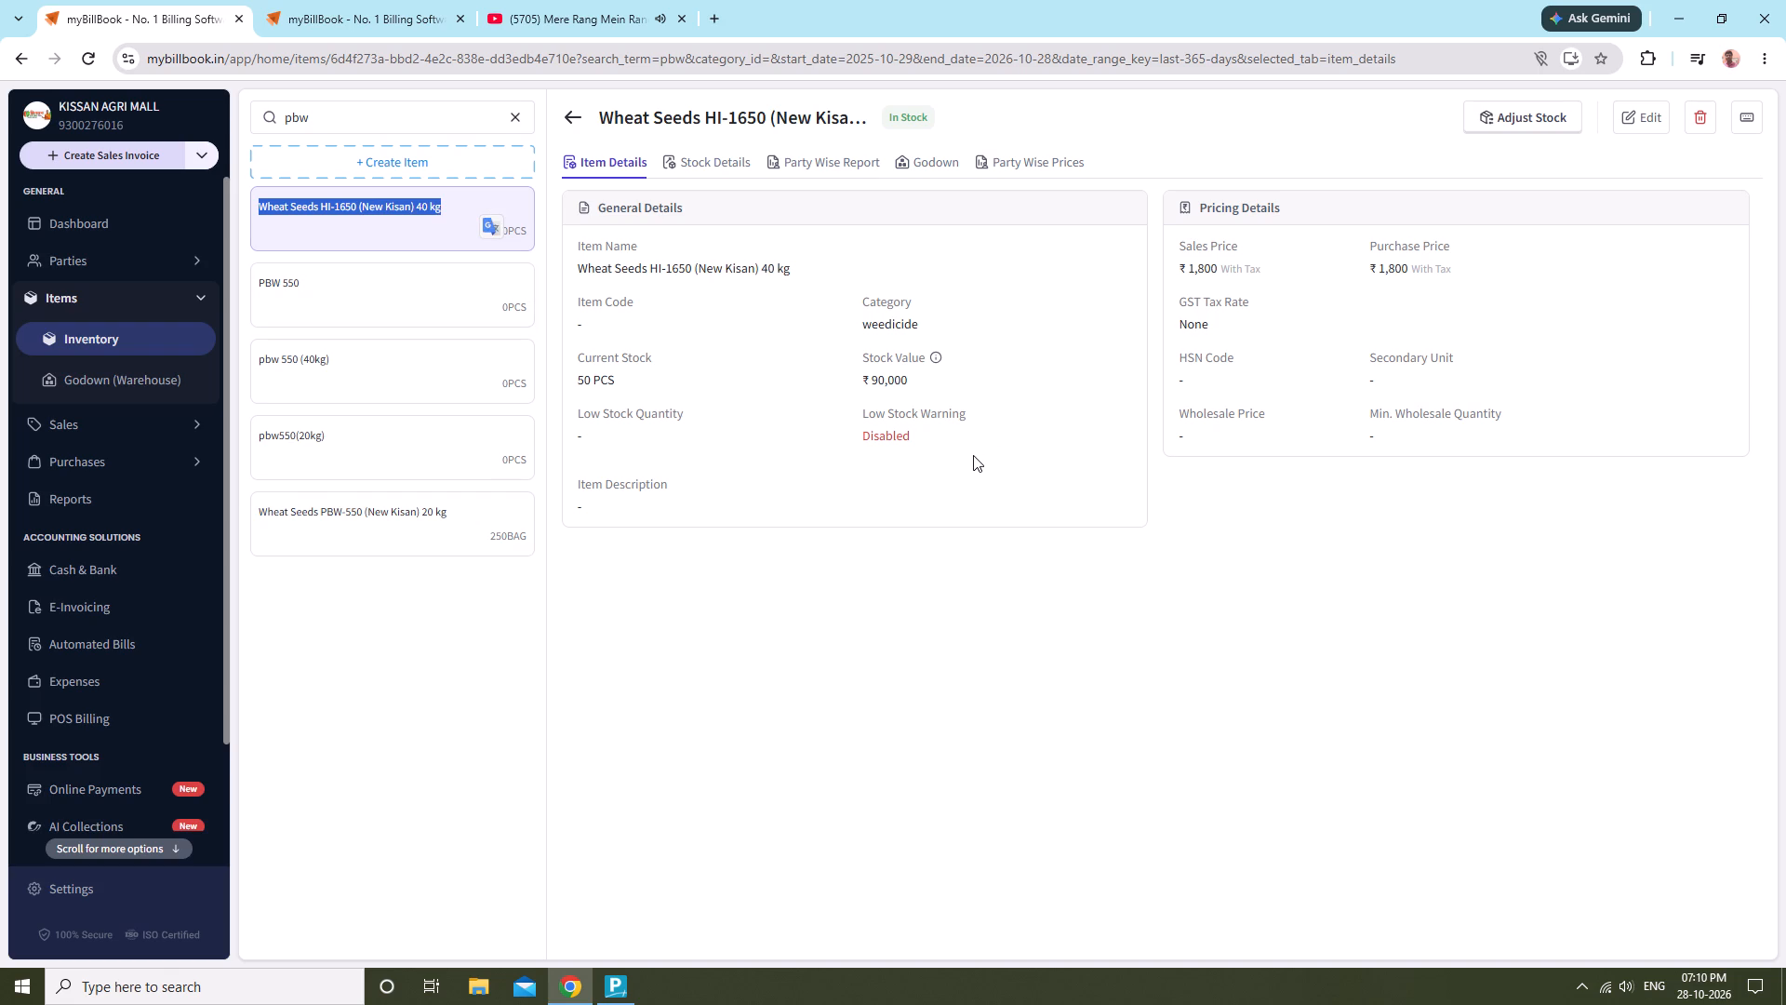
key("ctrl+c")
left_click(1692, 114)
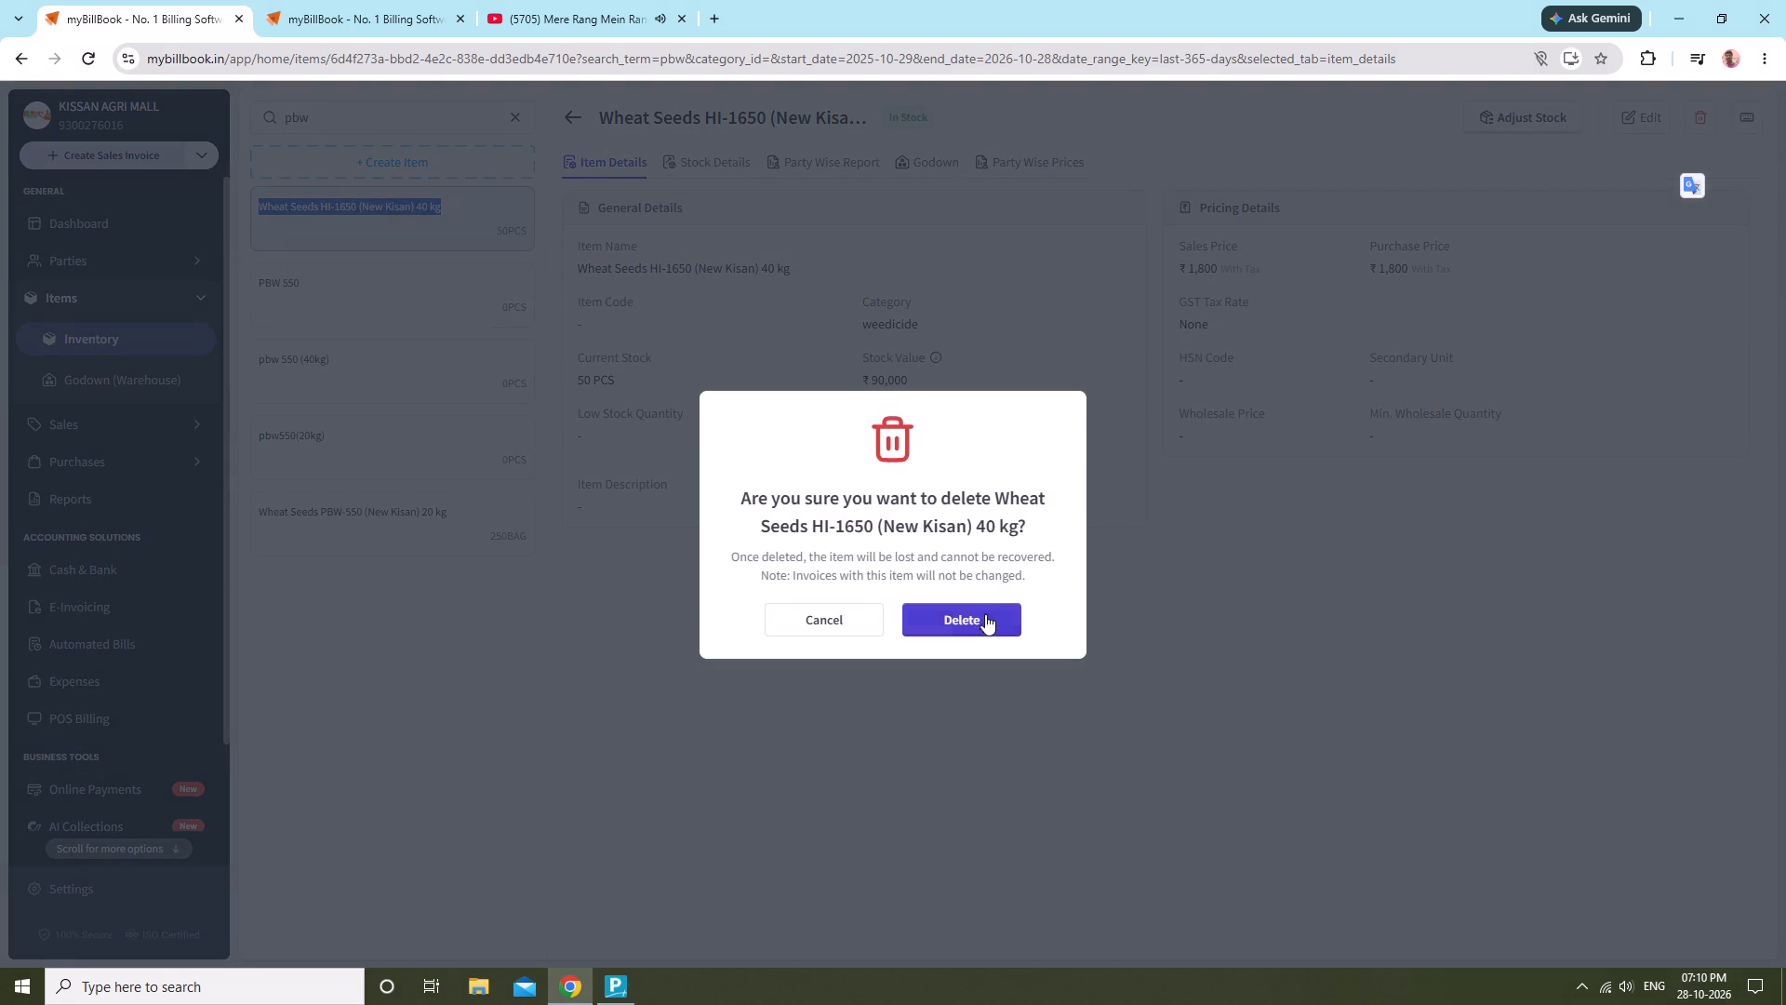
left_click(973, 626)
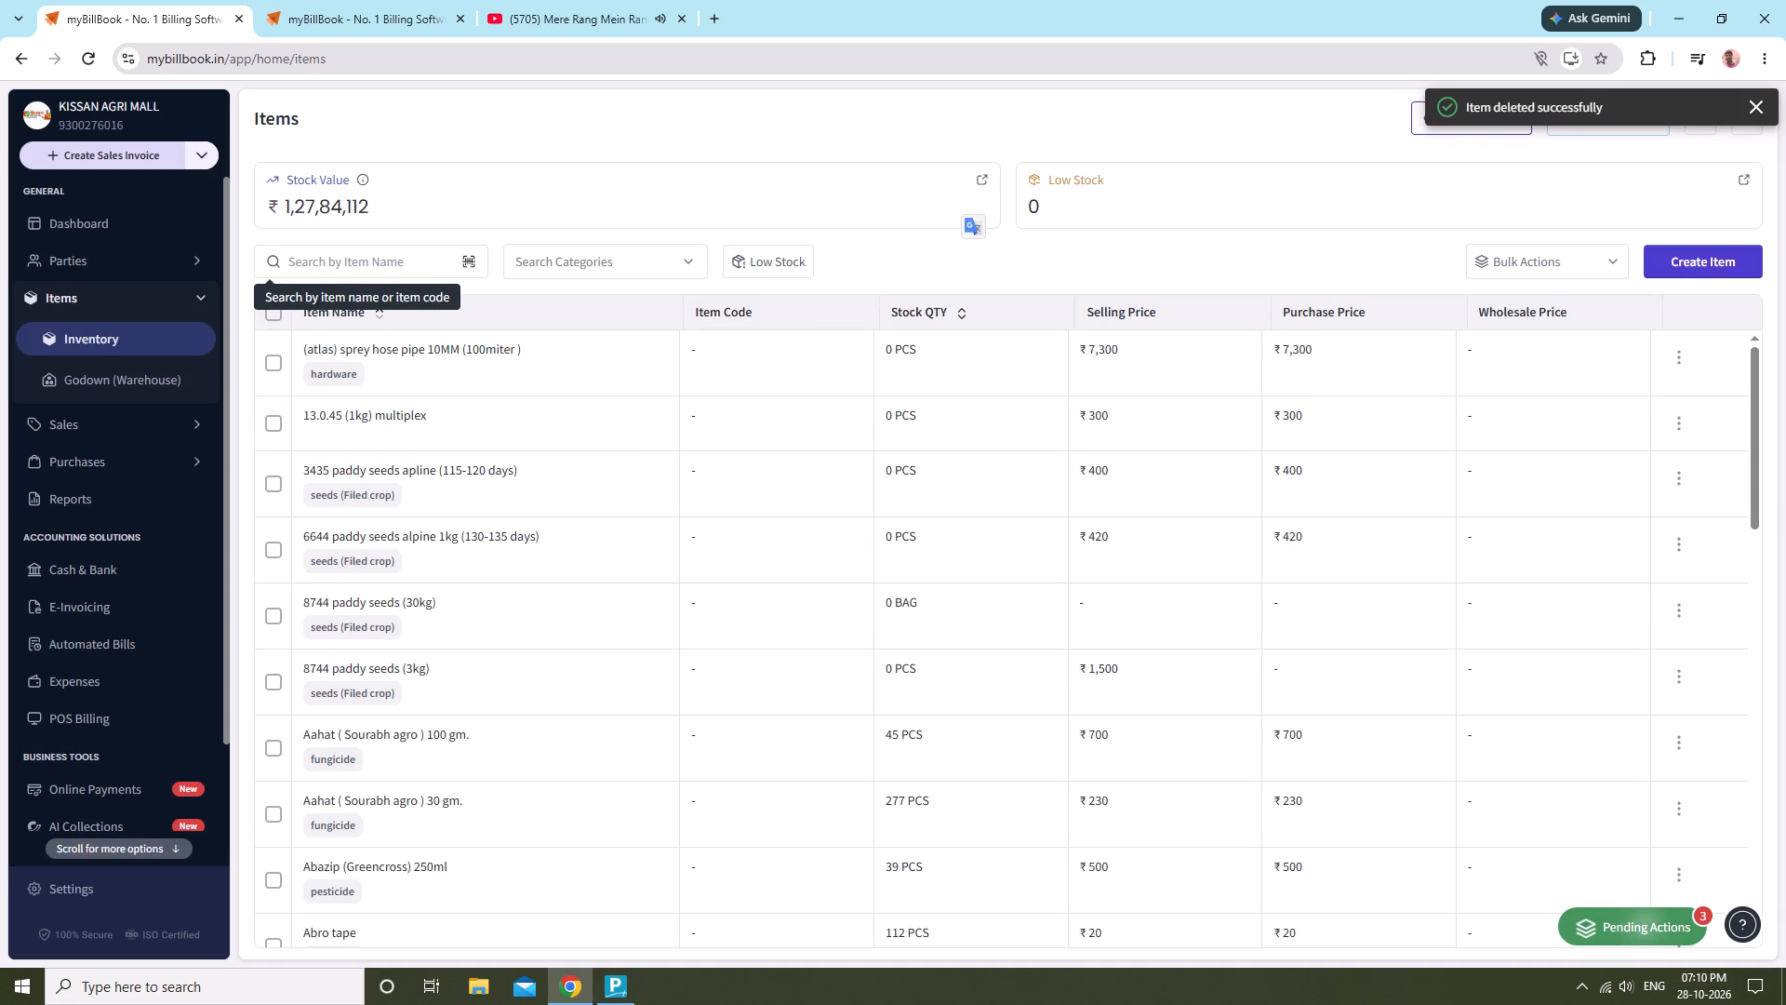
Start a new item named Wheat Seeds HI-1650 (New Kisan) 40 kg with category weedicide, measuring unit Bags (BAG) and sales price ₹1800.
left_click(324, 264)
left_click(1708, 263)
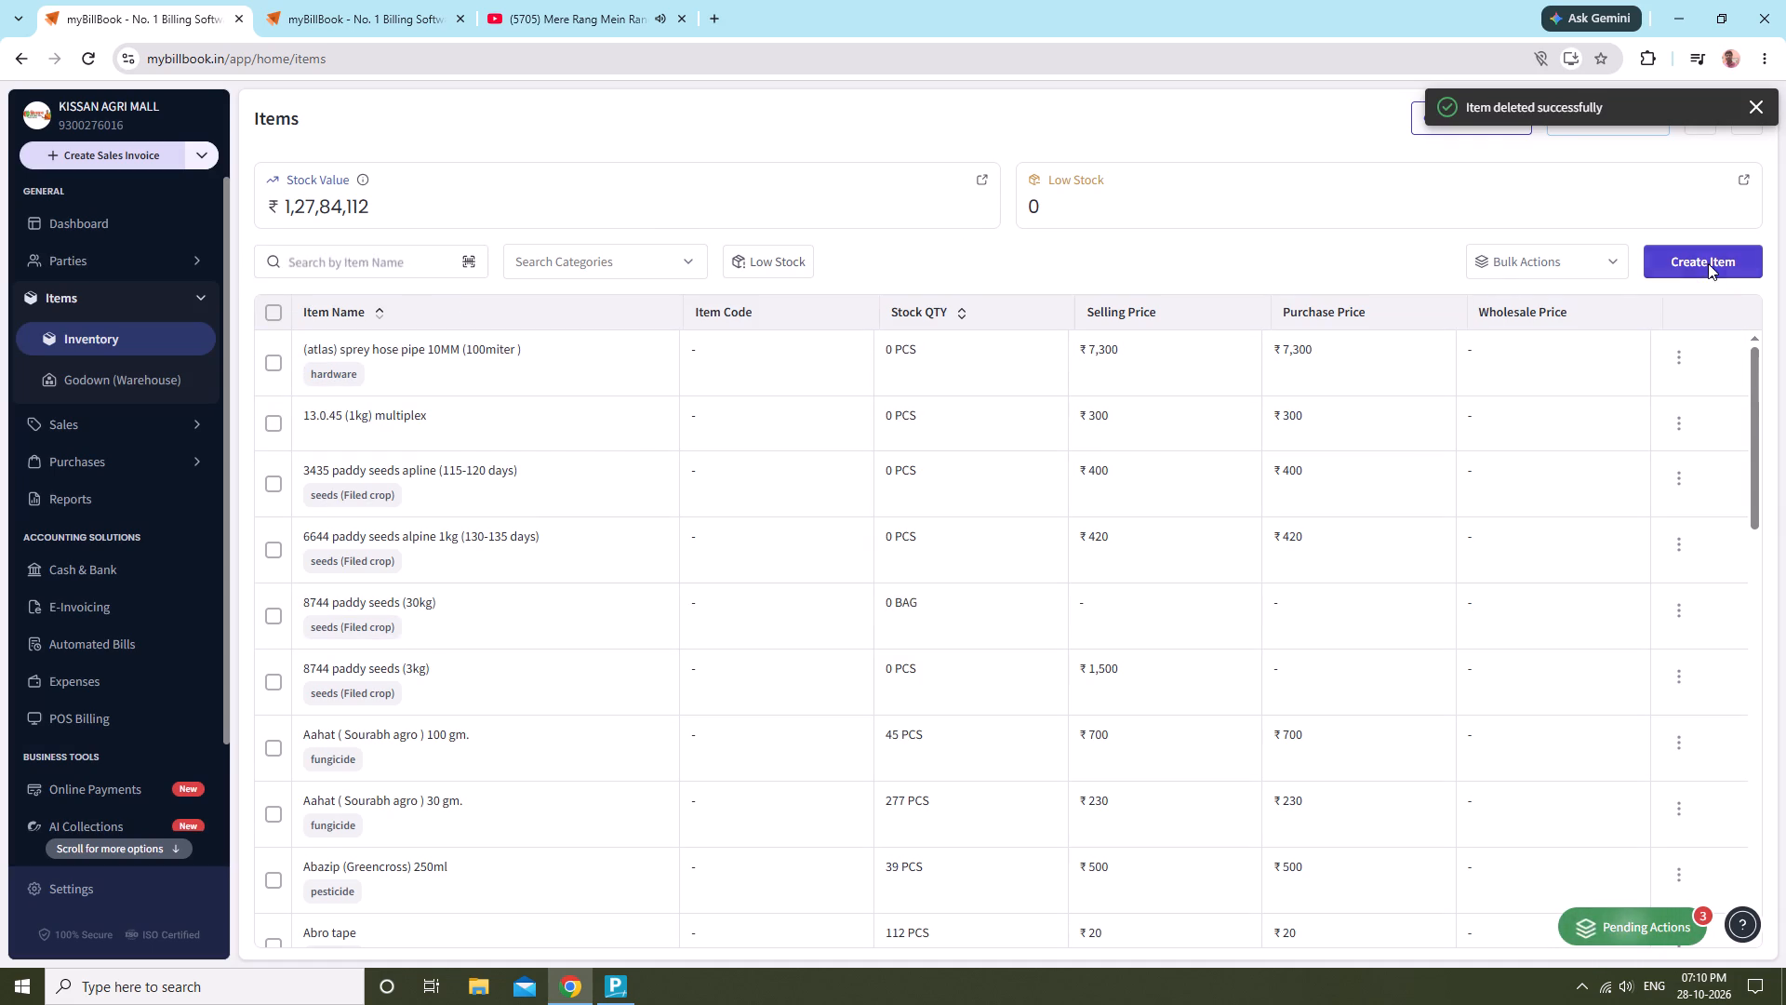
key("ctrl+v")
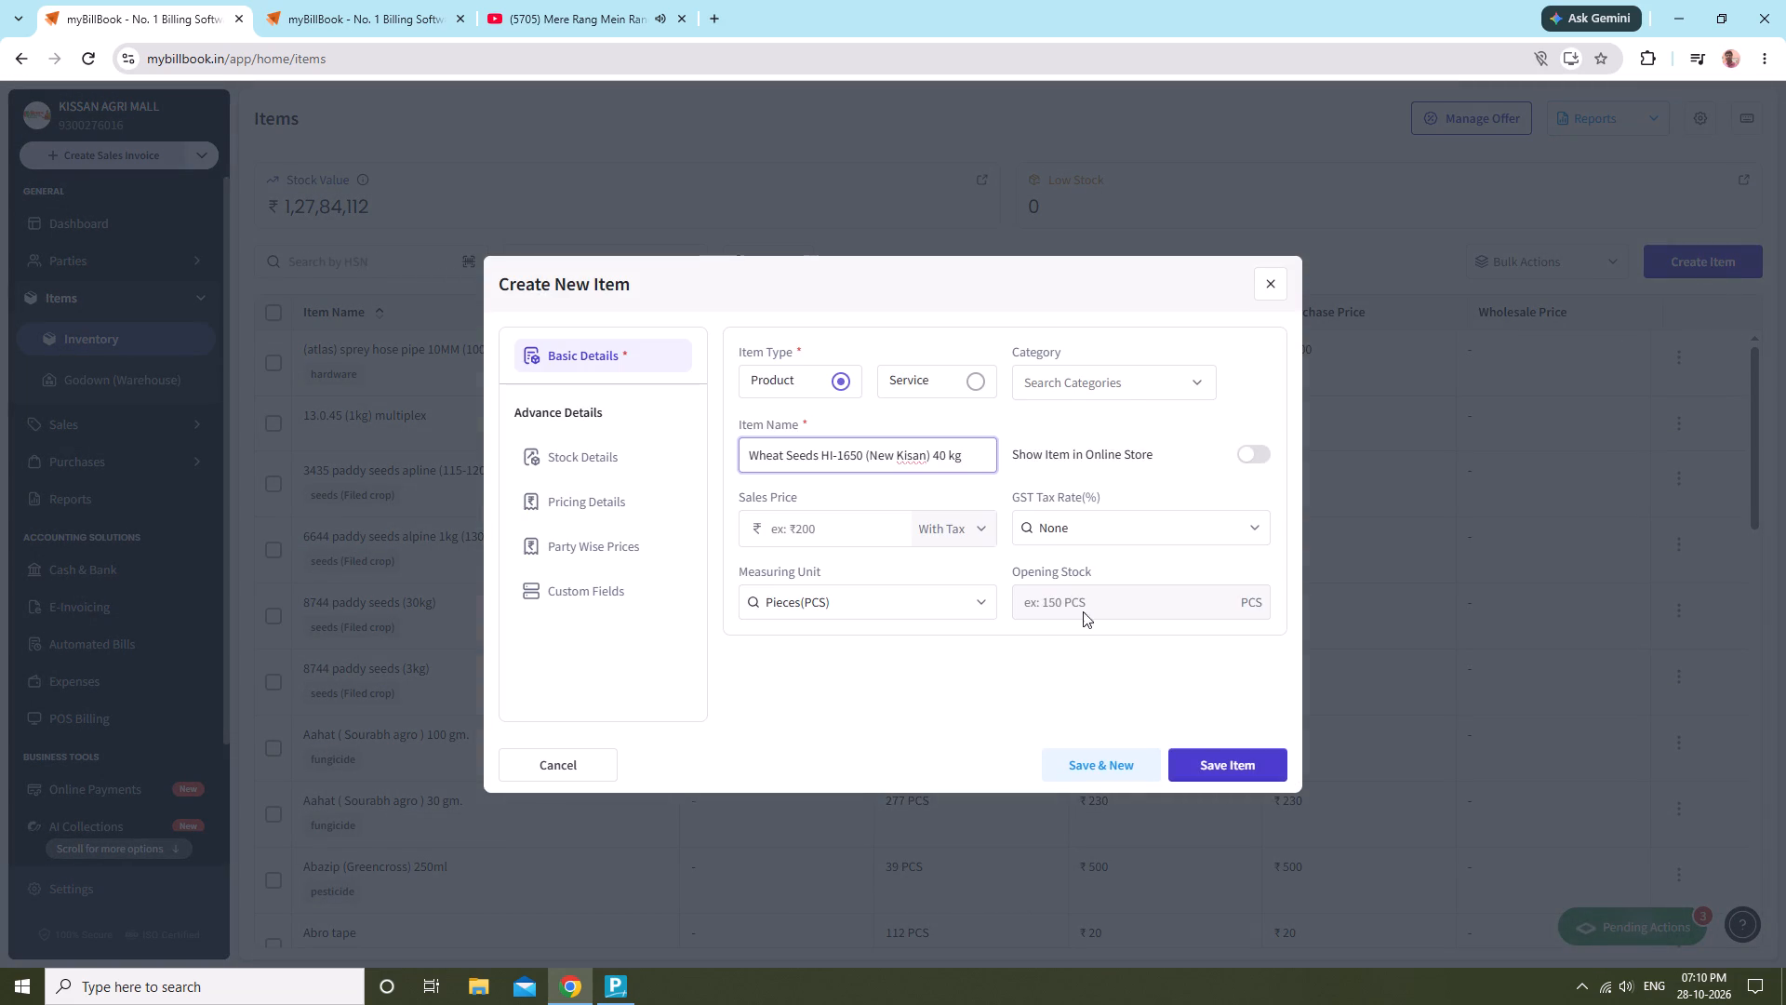
left_click(1172, 372)
type("wee")
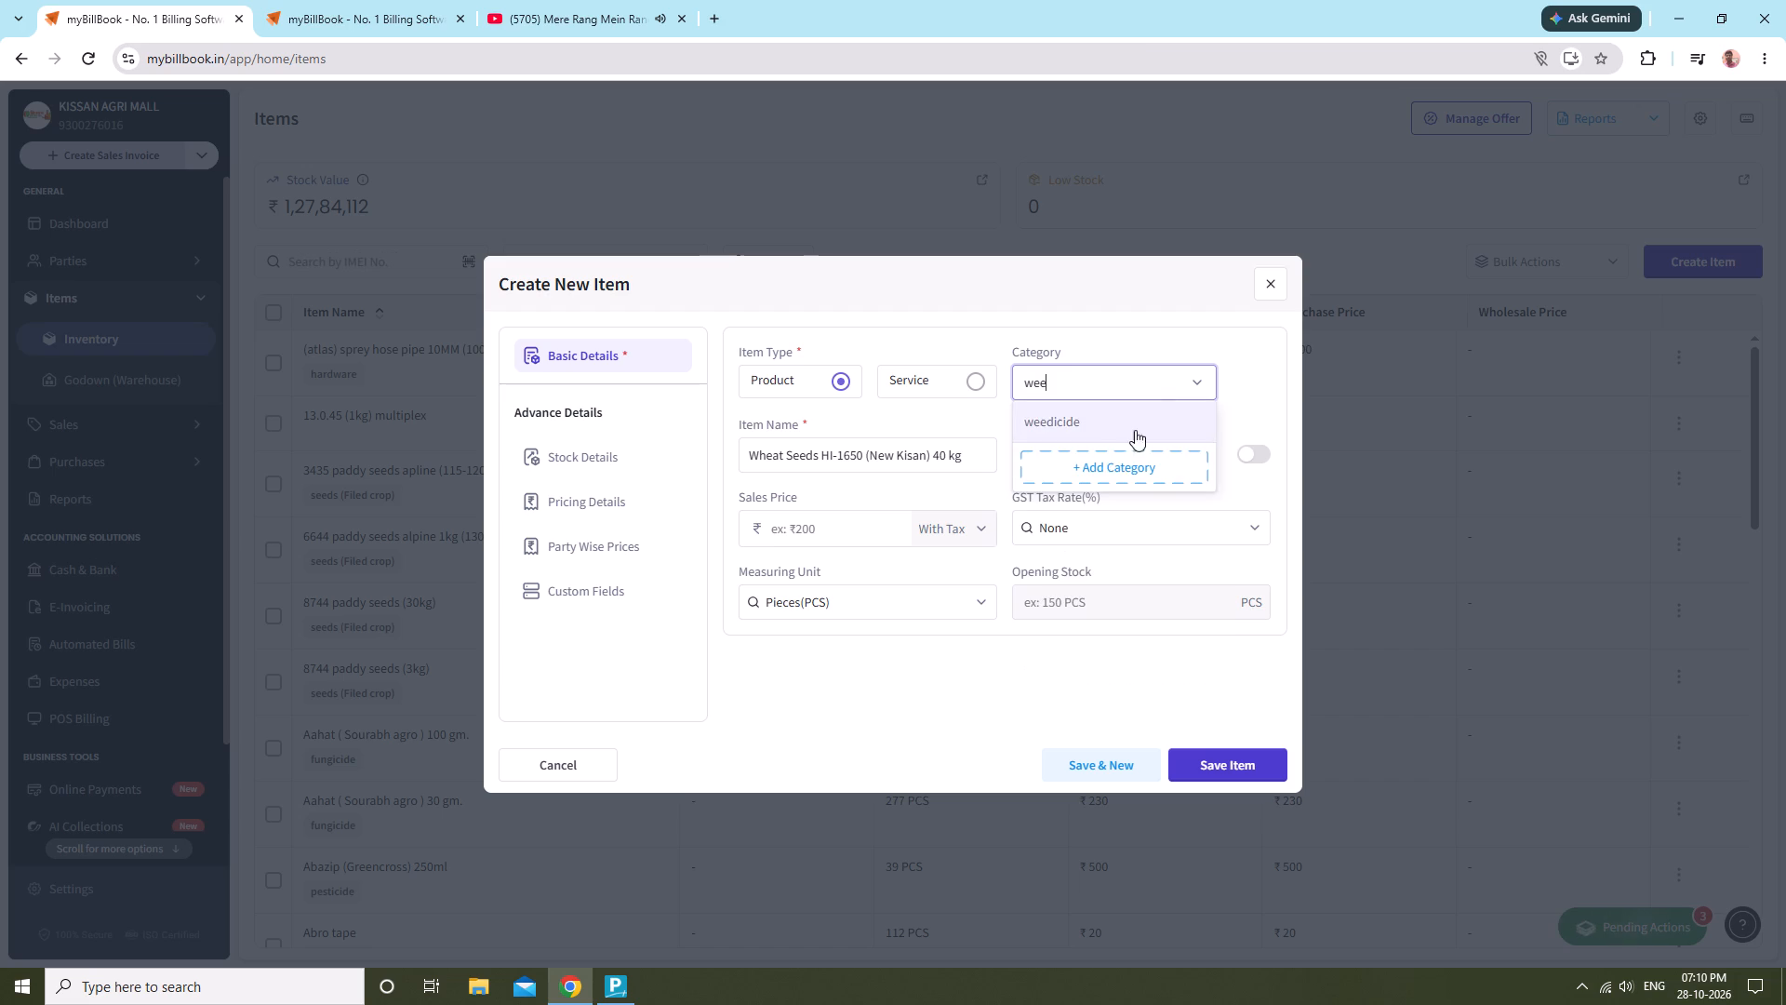
left_click(1109, 427)
left_click(913, 601)
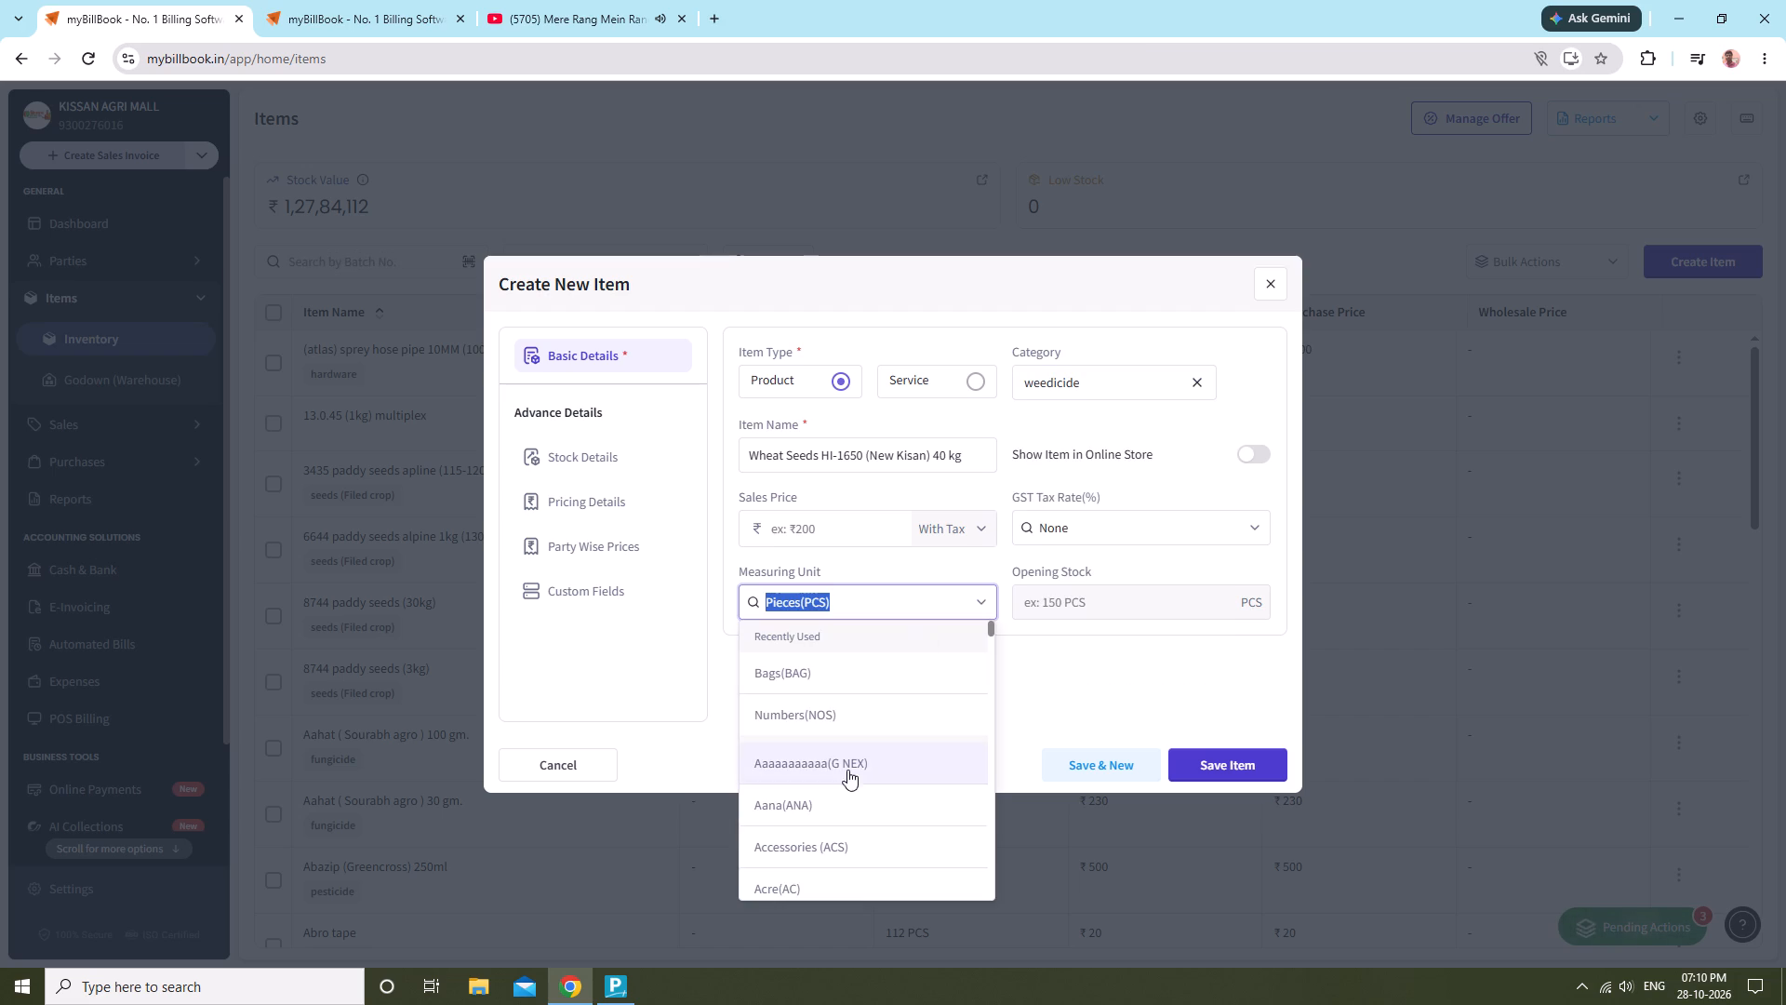
left_click(846, 676)
left_click(816, 534)
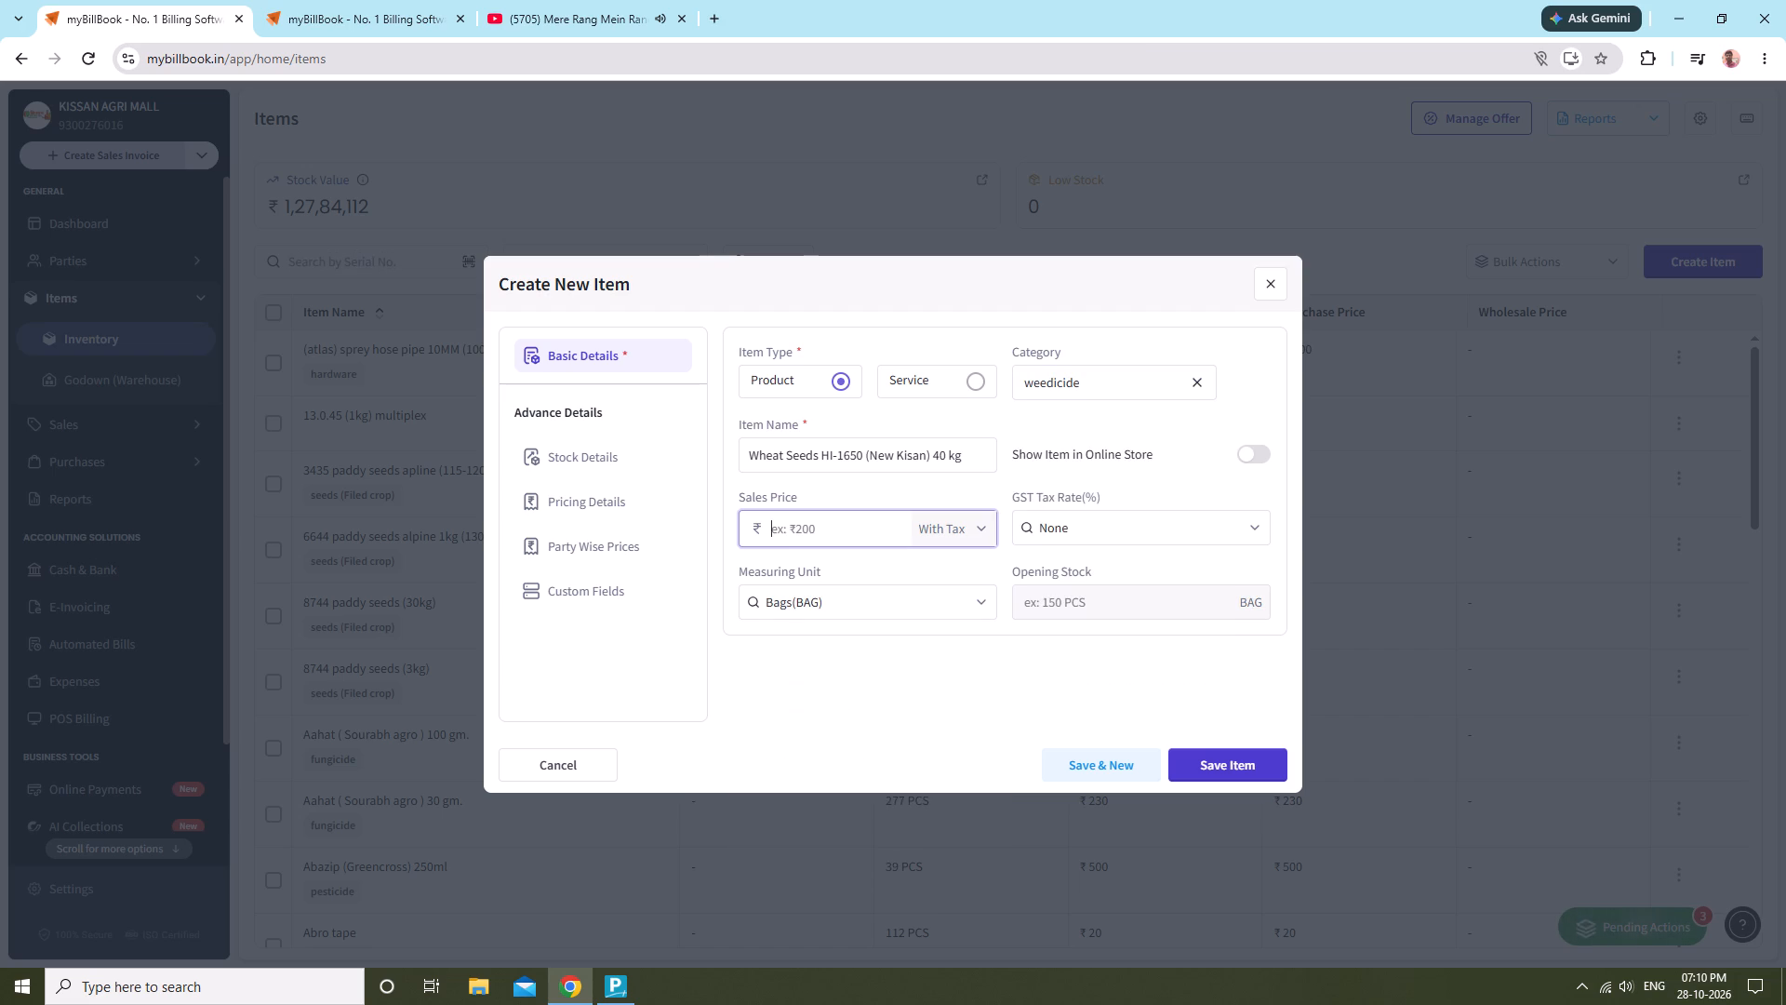
type("10")
key("BackSpace")
type("800")
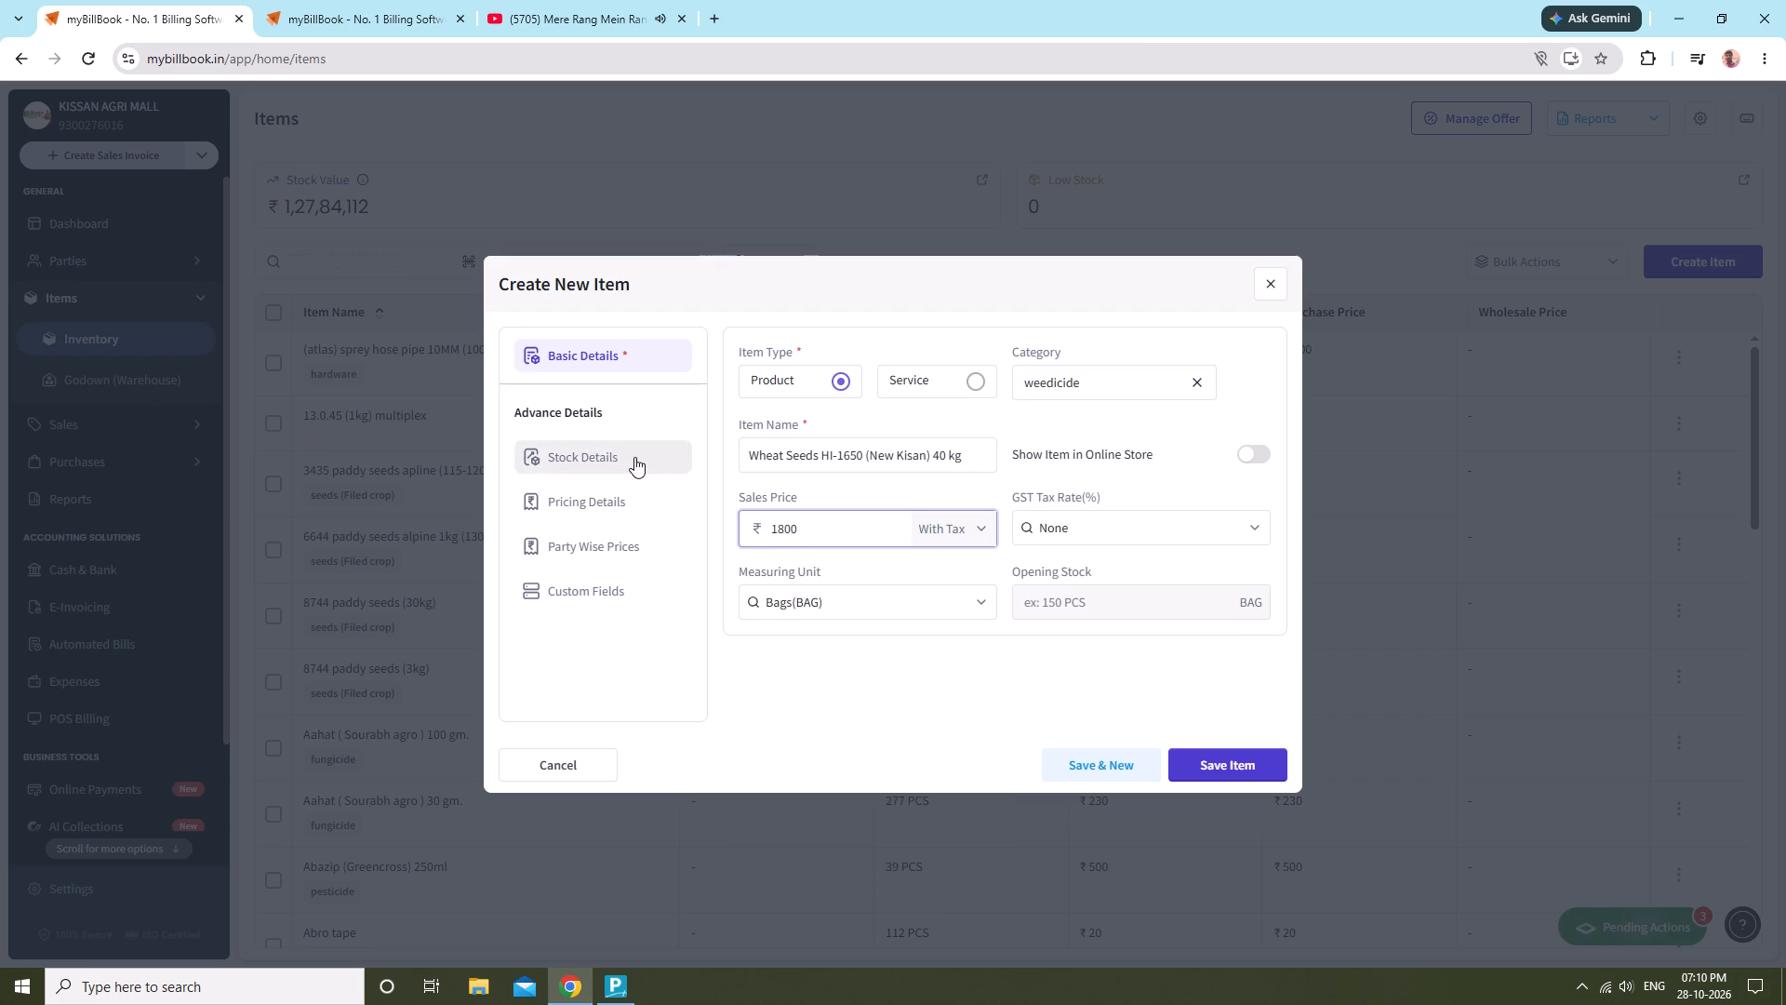
In the stock details, choose the KISSAN AGRI MALL godown and enter an opening stock of 50.
left_click(634, 457)
left_click(780, 601)
left_click_drag(809, 639, 820, 638)
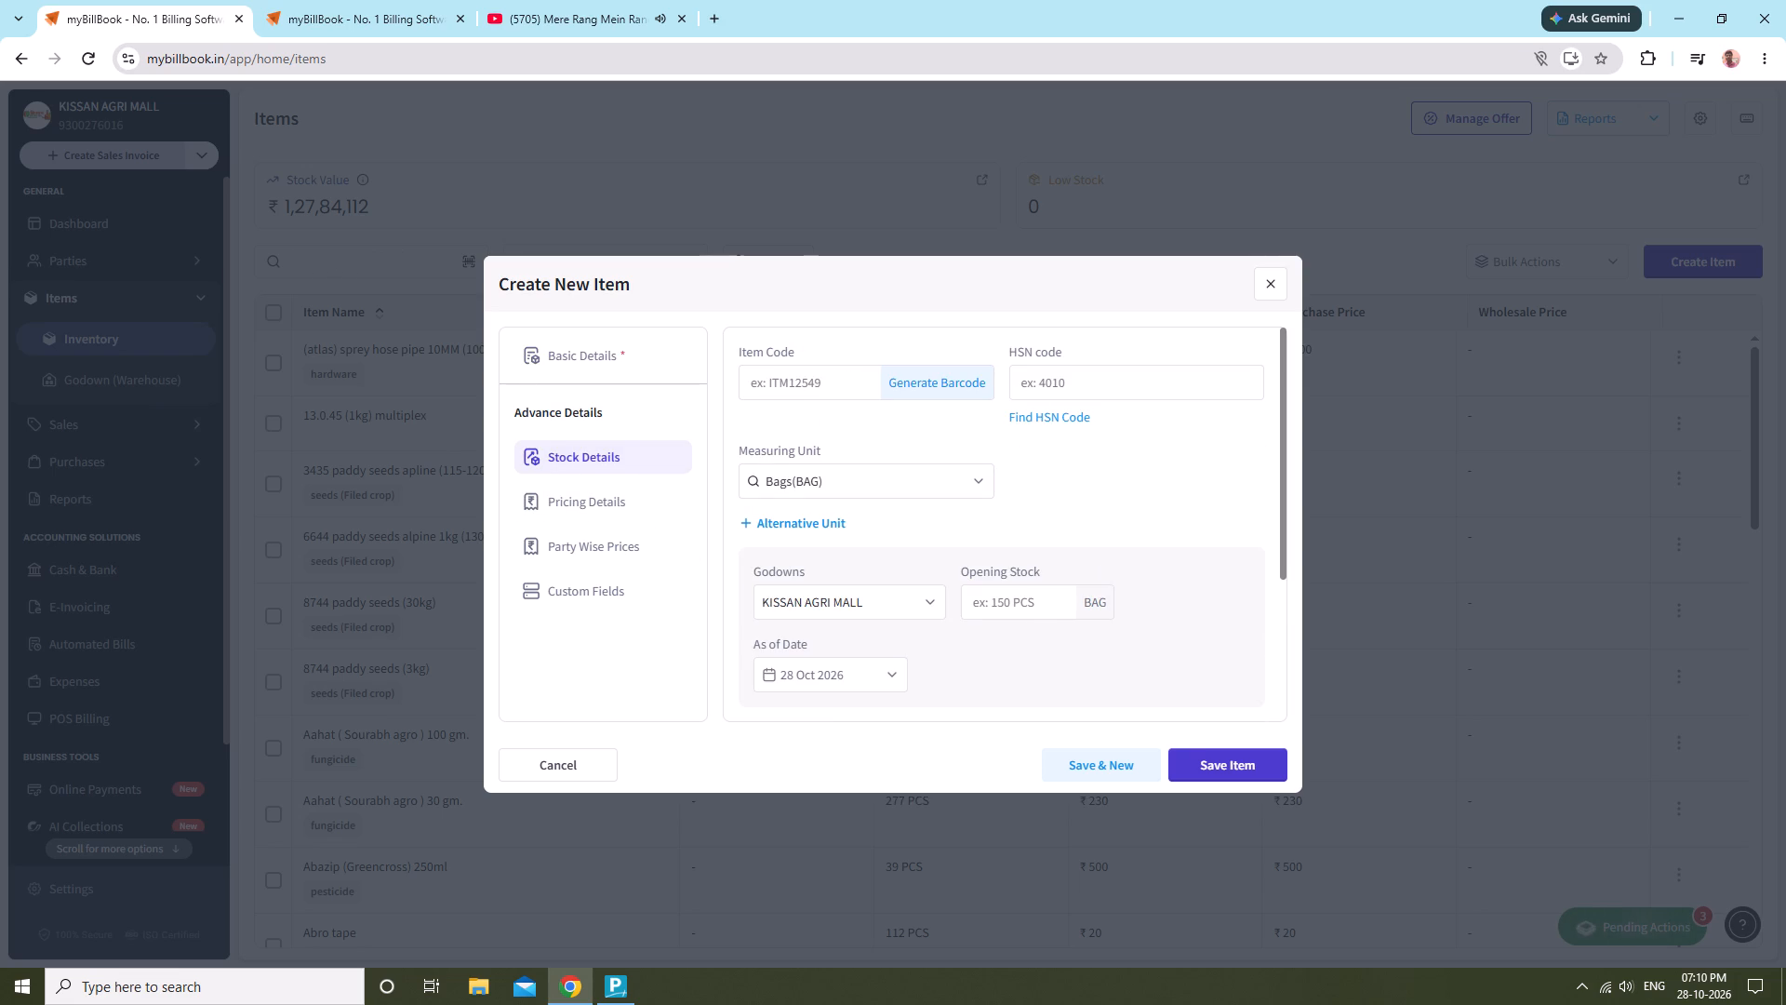
left_click(1051, 595)
type("50")
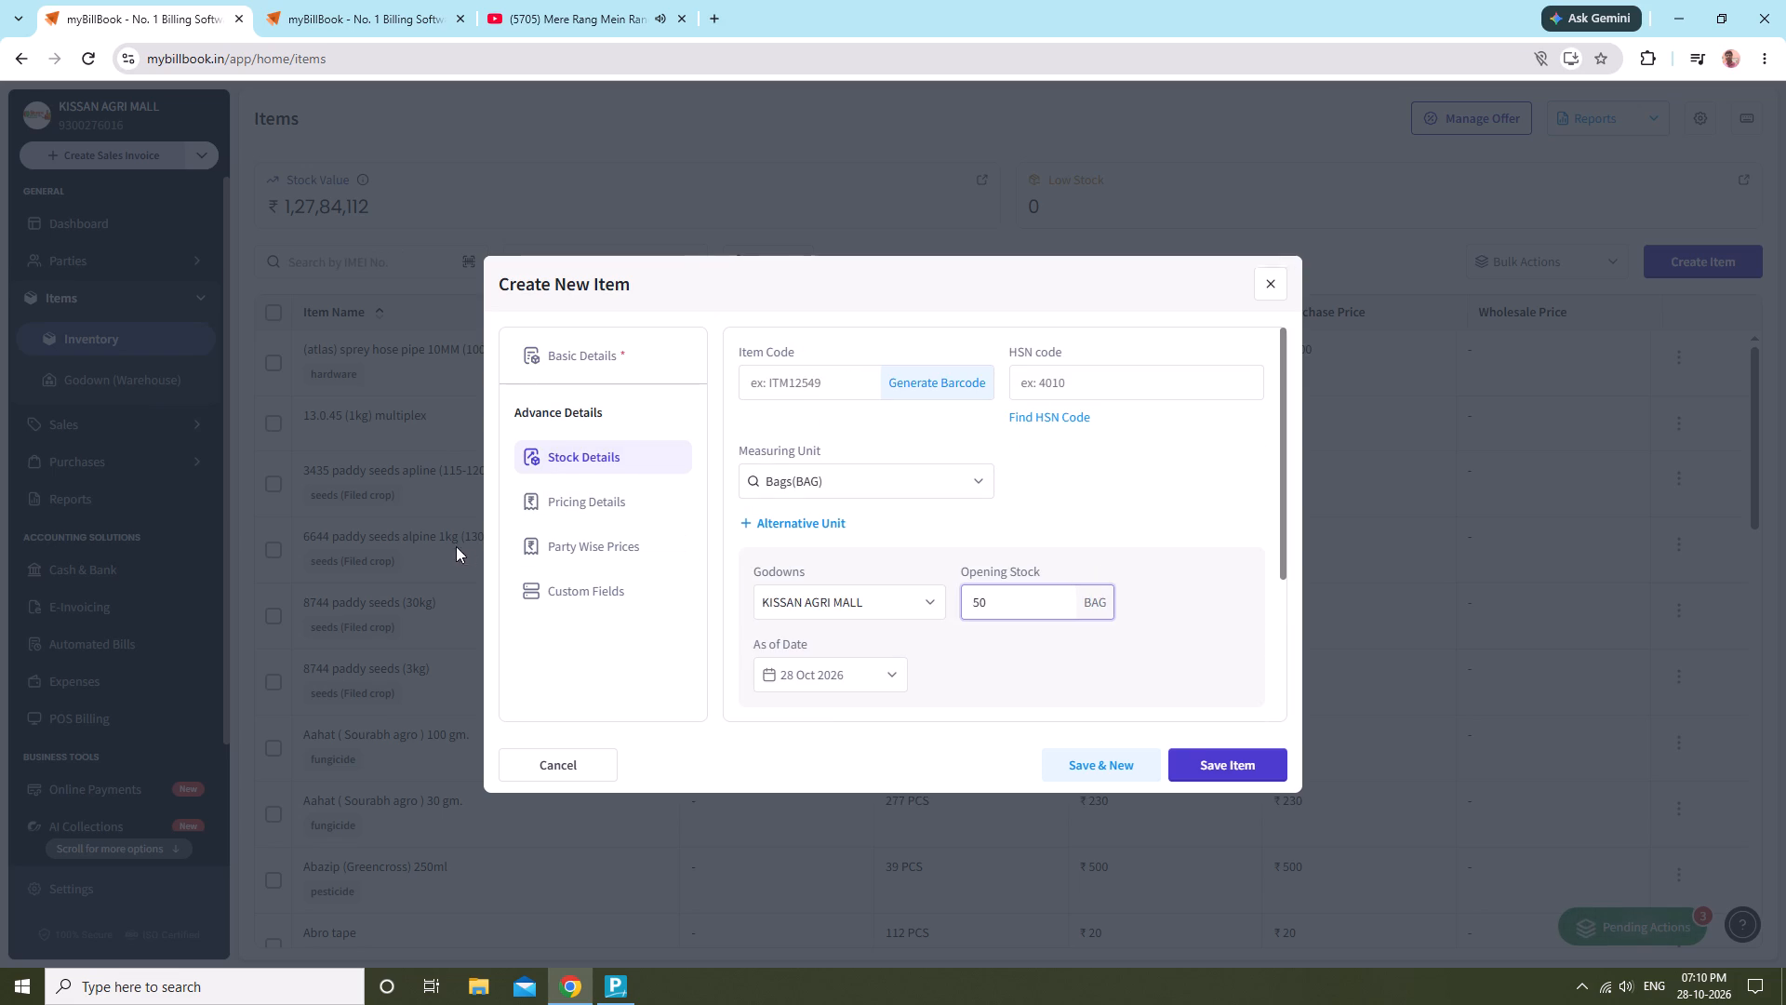
Set the purchase price to ₹1800 in the pricing details and save the HI-1650 wheat seed item.
left_click(566, 508)
left_click(1071, 370)
left_click(1078, 386)
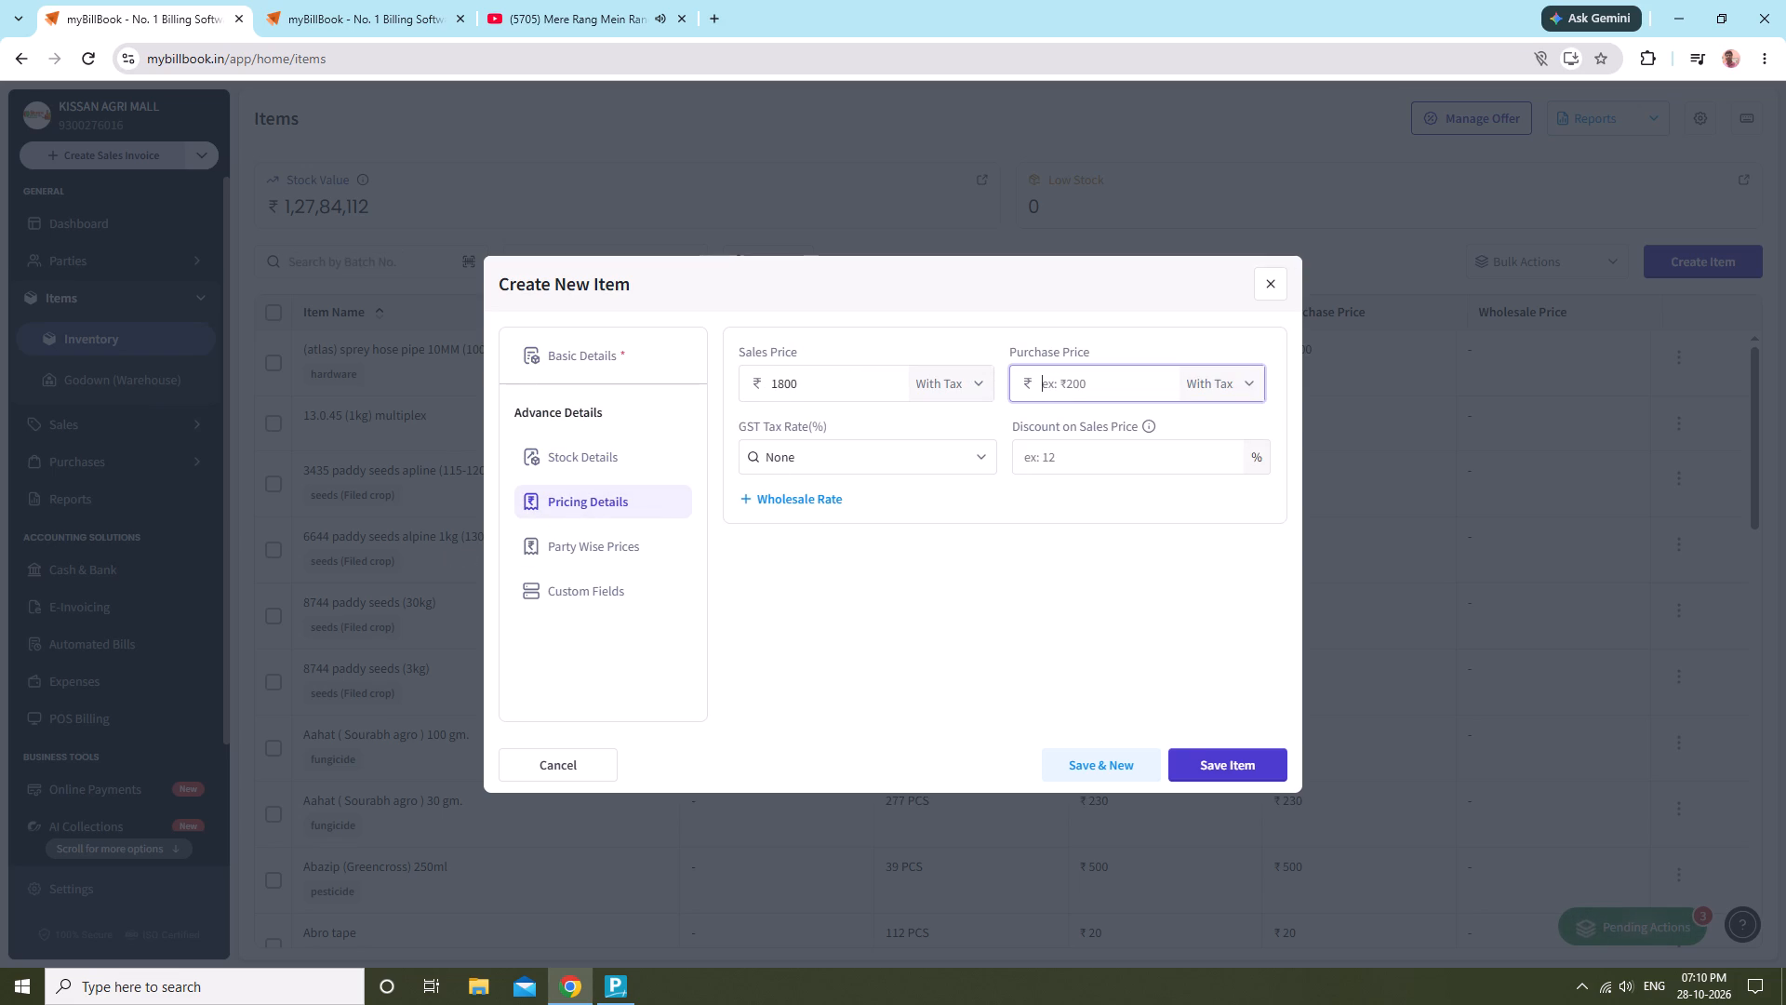
type("1800")
left_click(1242, 761)
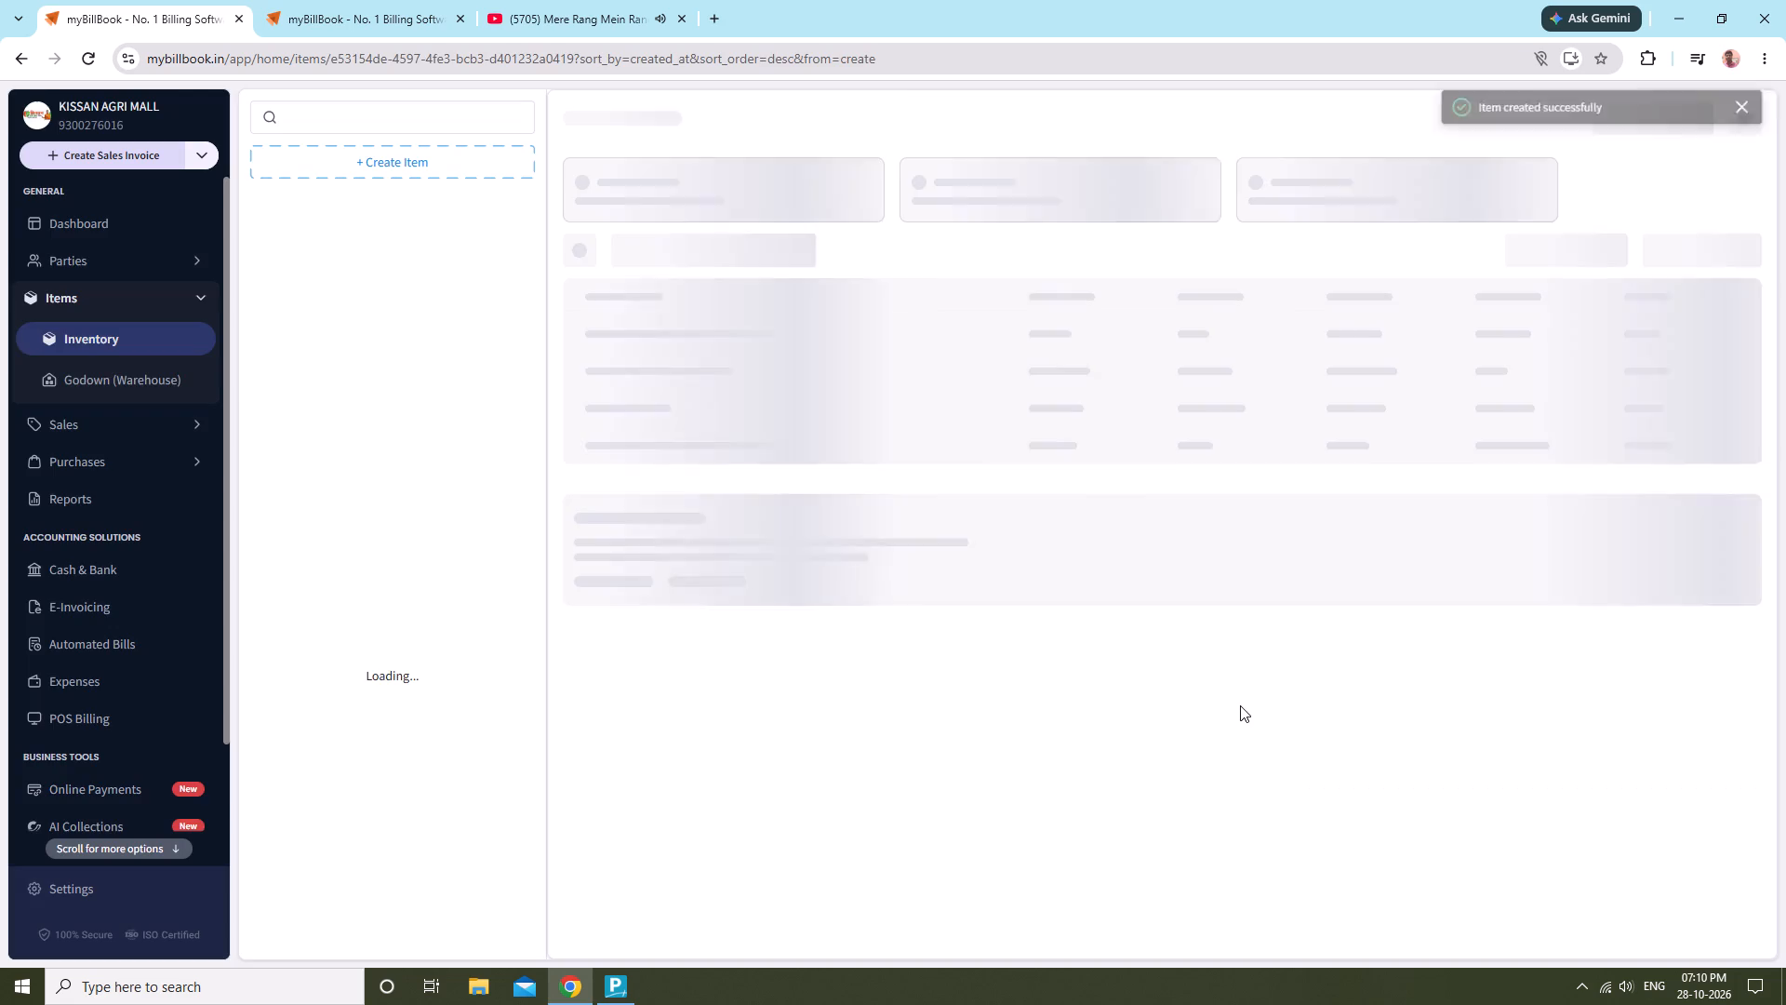
left_click(812, 629)
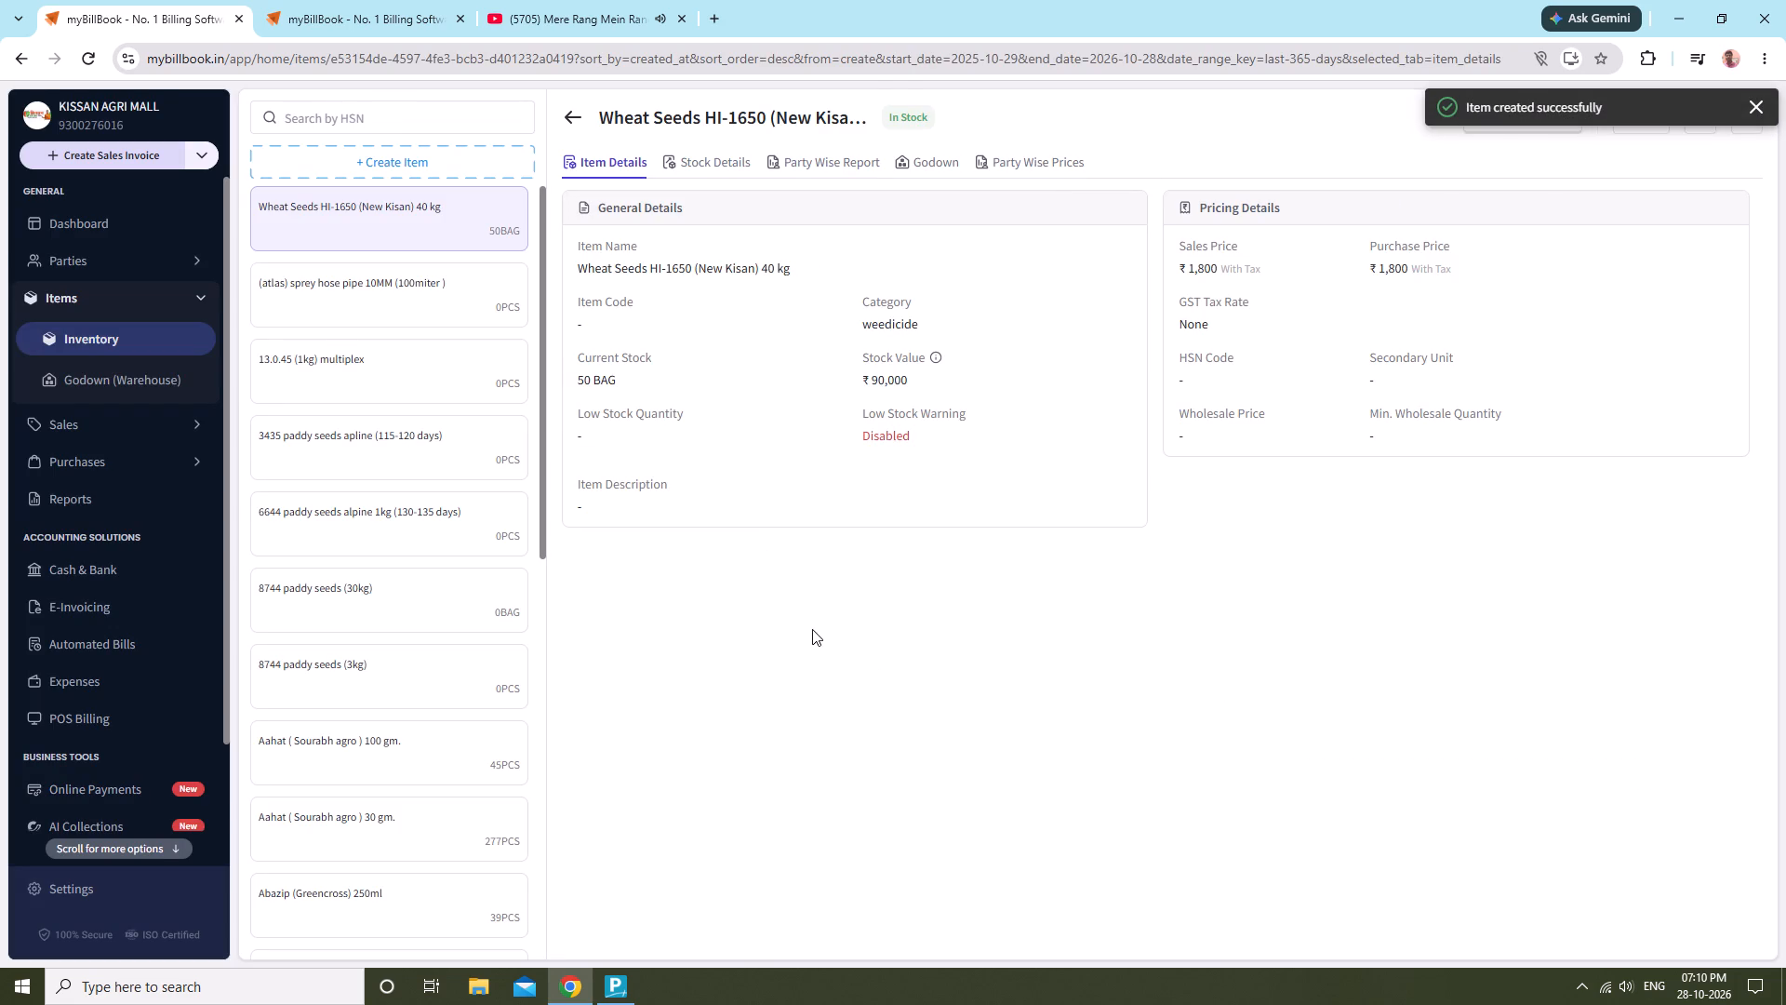